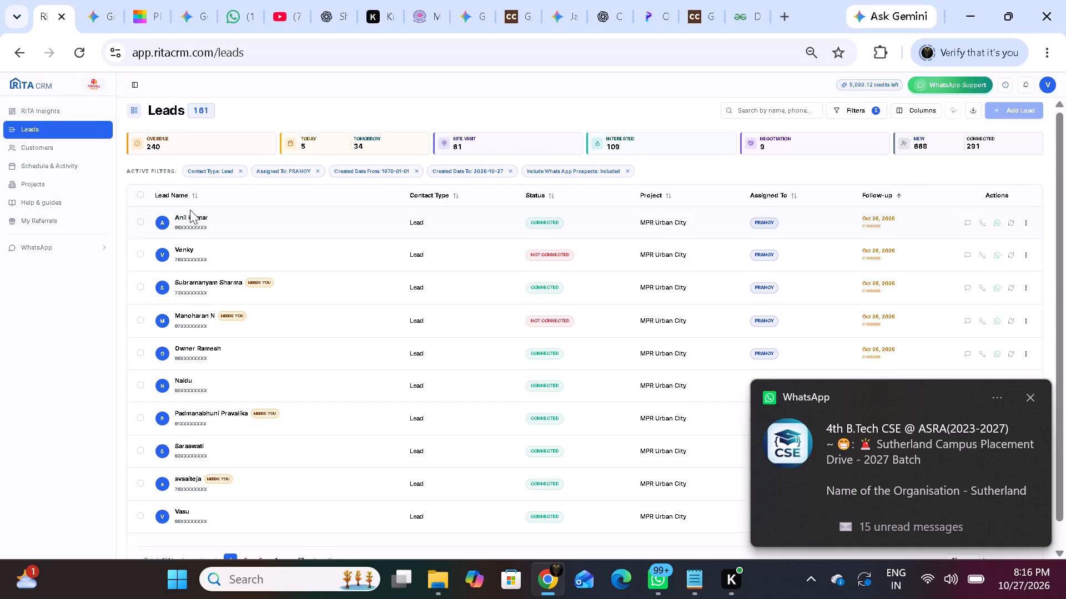
# Dismiss the WhatsApp notification, consult the Notepad tally, and restrict PRANOY's leads in the CRM to overdue follow-ups.
pyautogui.click(1029, 400)
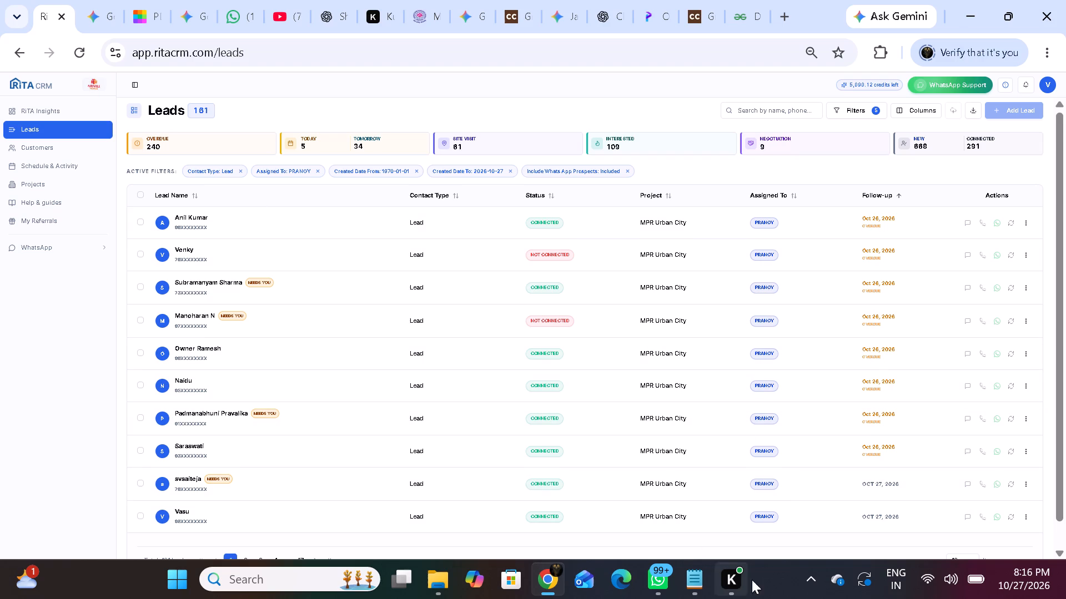
pyautogui.click(688, 568)
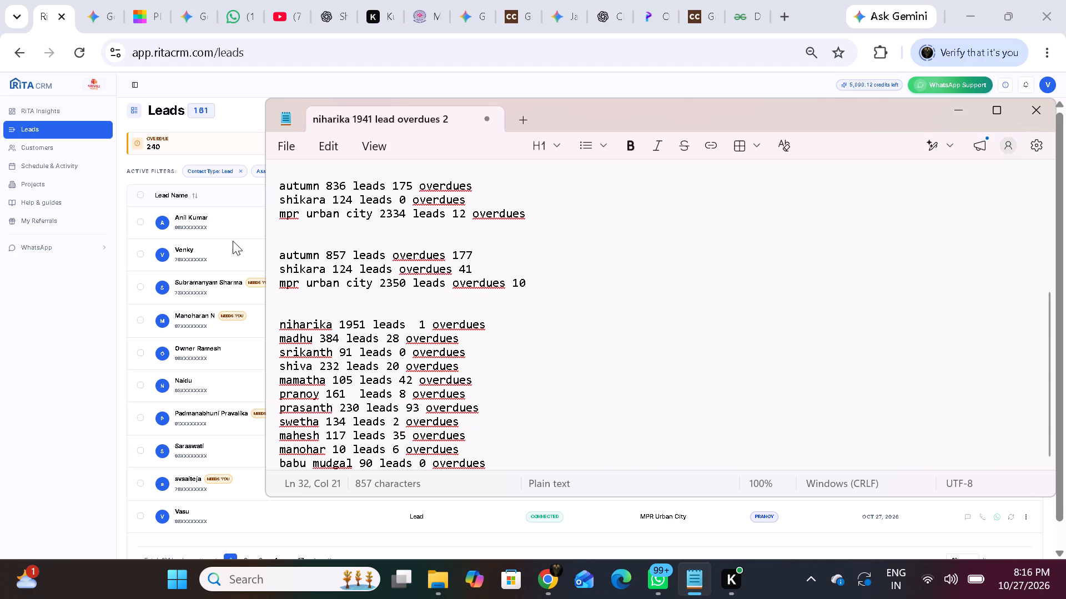
pyautogui.click(217, 138)
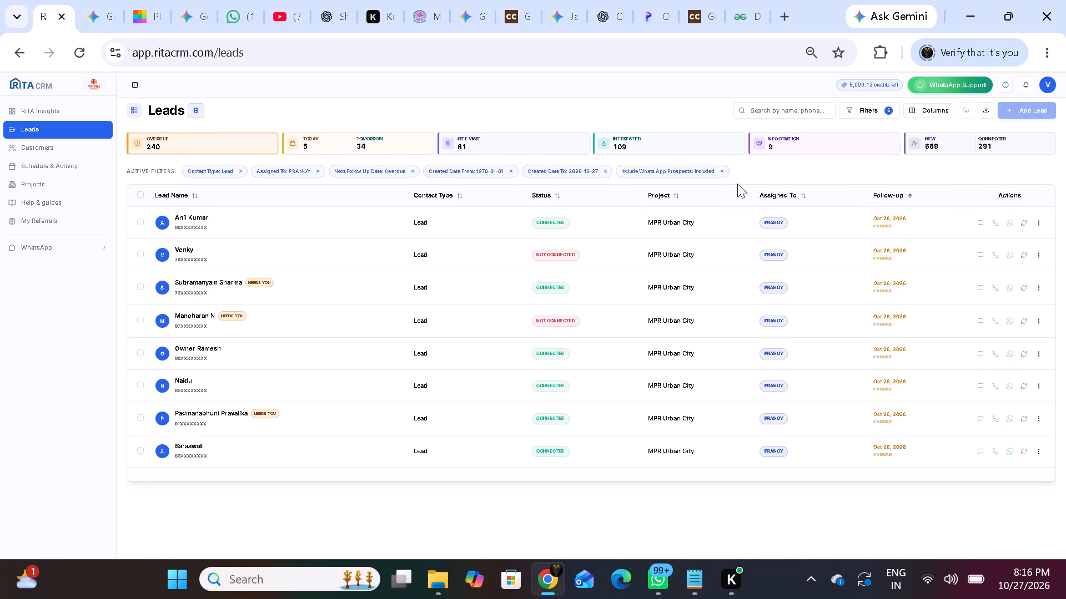
# Filter the lead list to PRASHANTH's overdue leads and compare the count with his line in the Notepad tally.
pyautogui.click(877, 113)
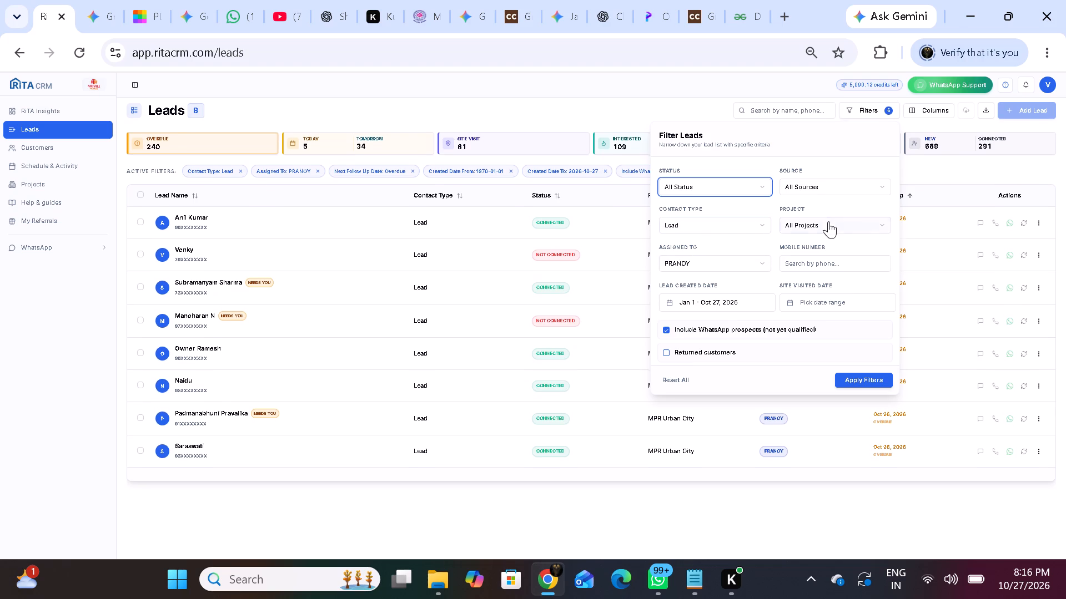
pyautogui.click(695, 256)
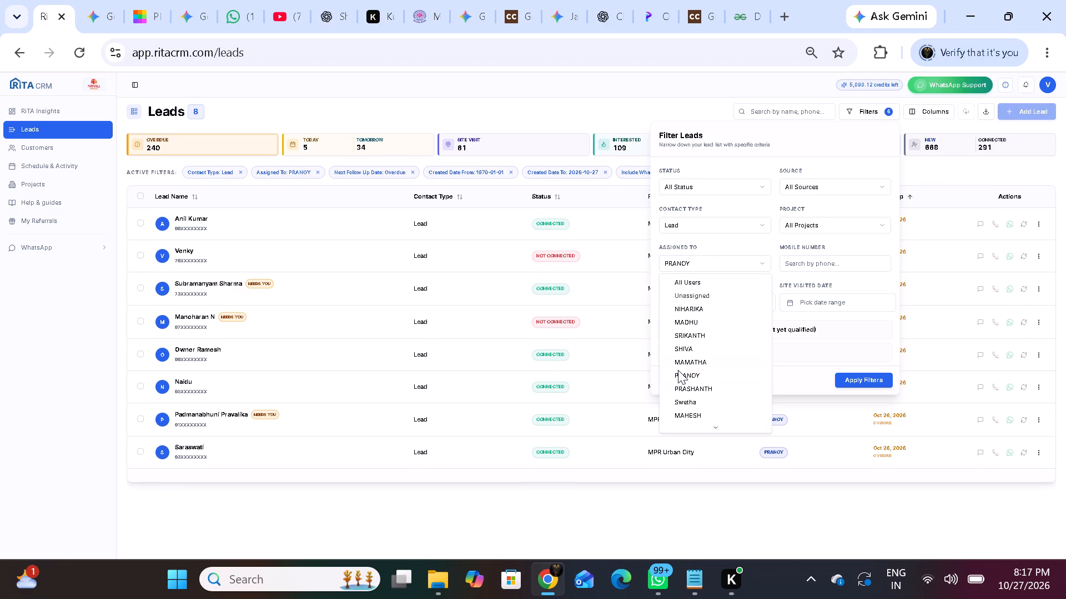
pyautogui.click(669, 382)
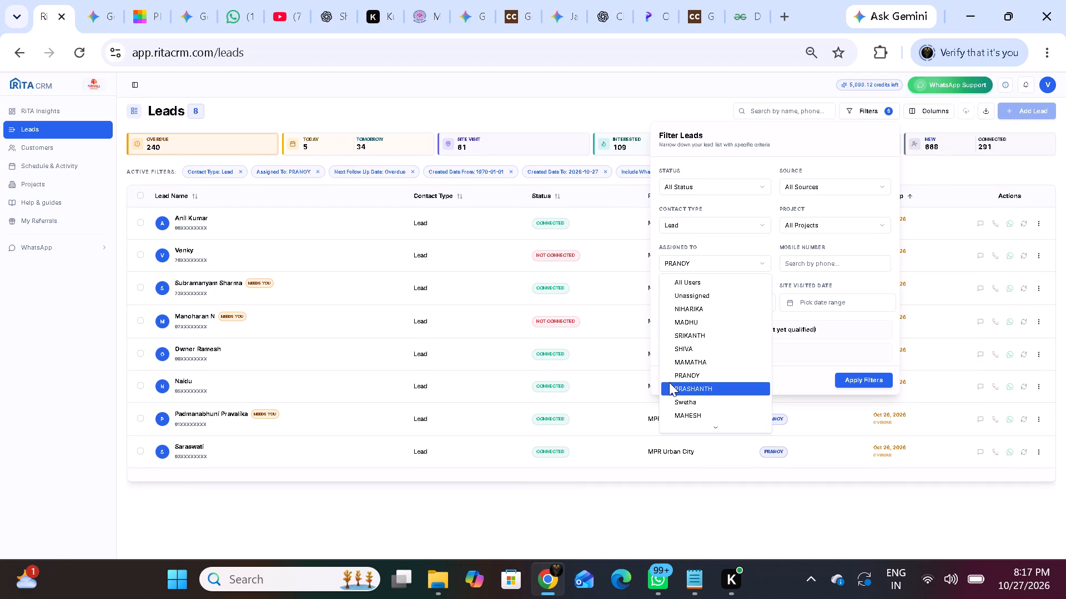
pyautogui.click(848, 380)
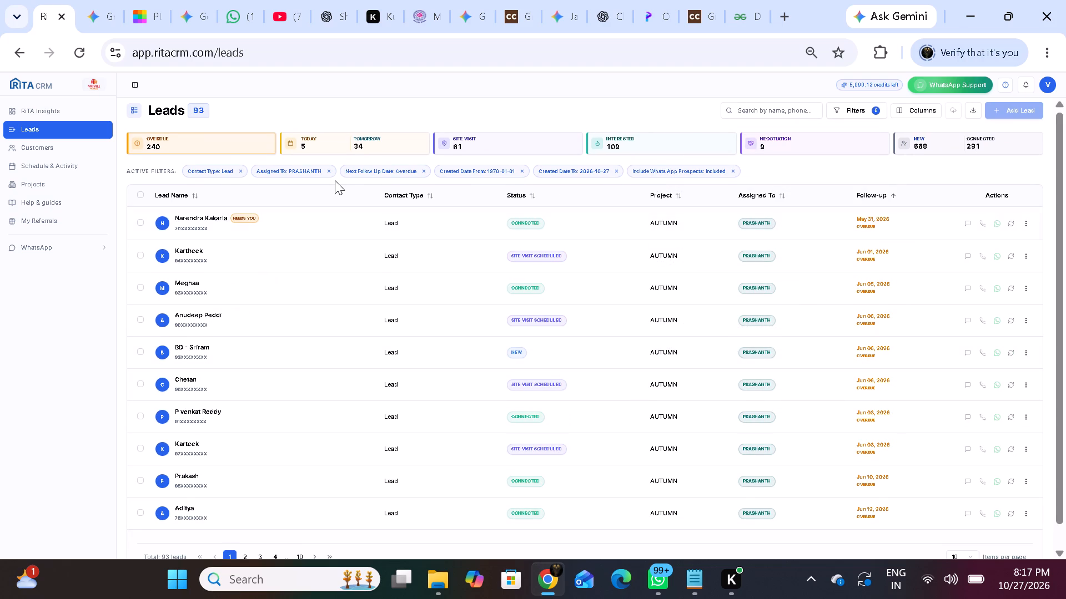
pyautogui.click(194, 138)
pyautogui.click(693, 582)
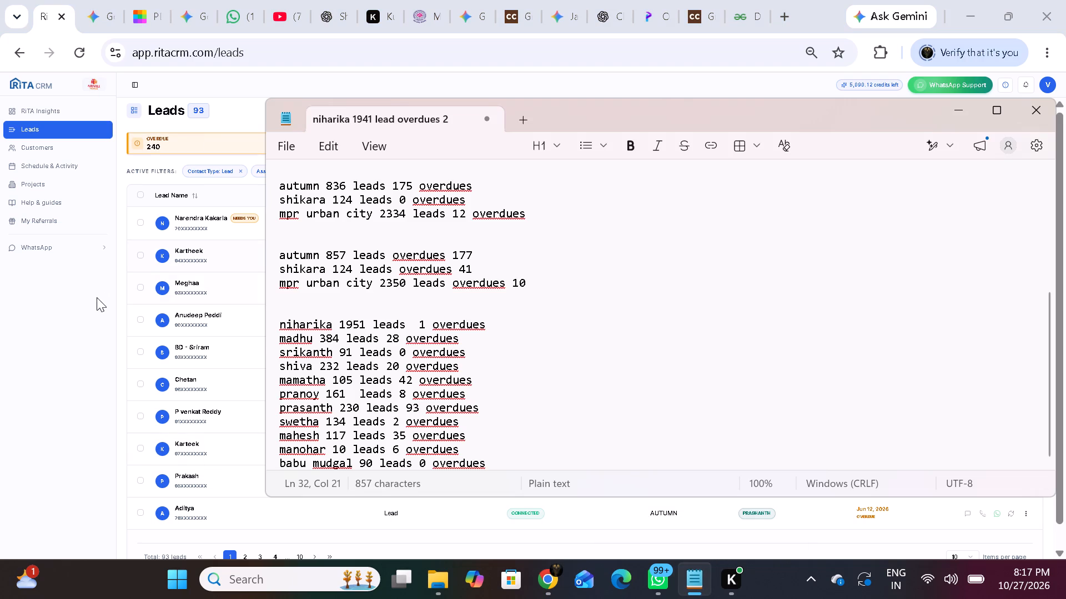
# Back in the CRM, filter the overdue leads by assignee Swetha, and remove the overdue filter to view all her leads.
pyautogui.click(78, 299)
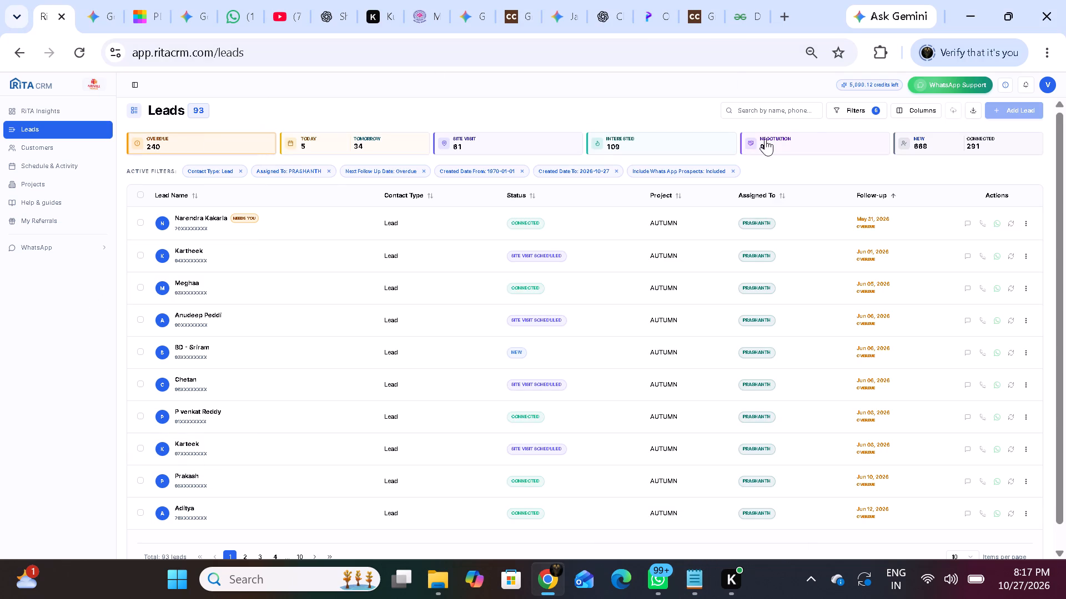
pyautogui.click(849, 112)
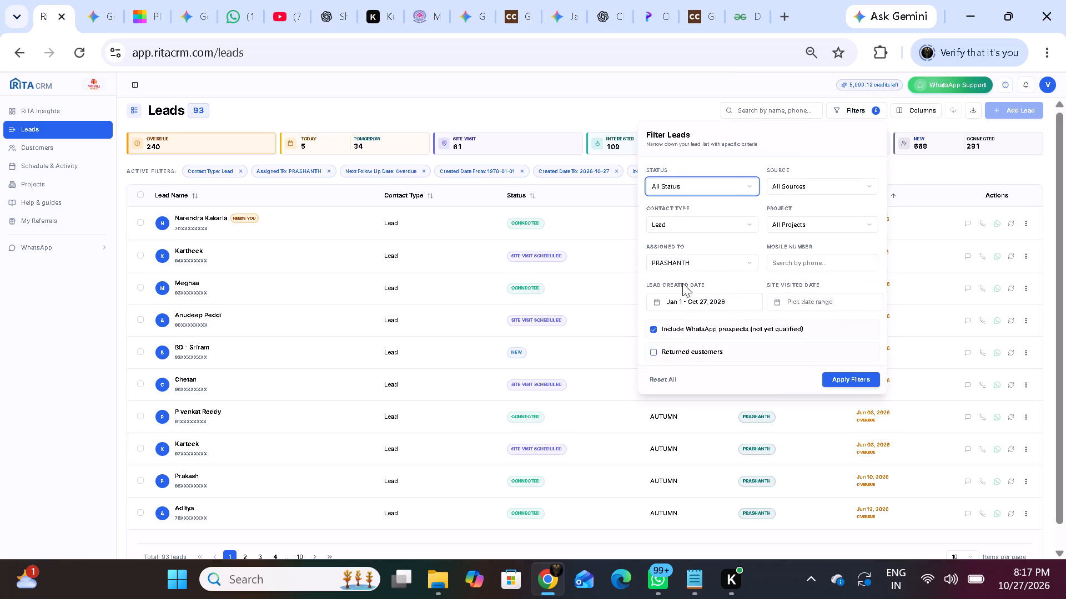
pyautogui.click(668, 262)
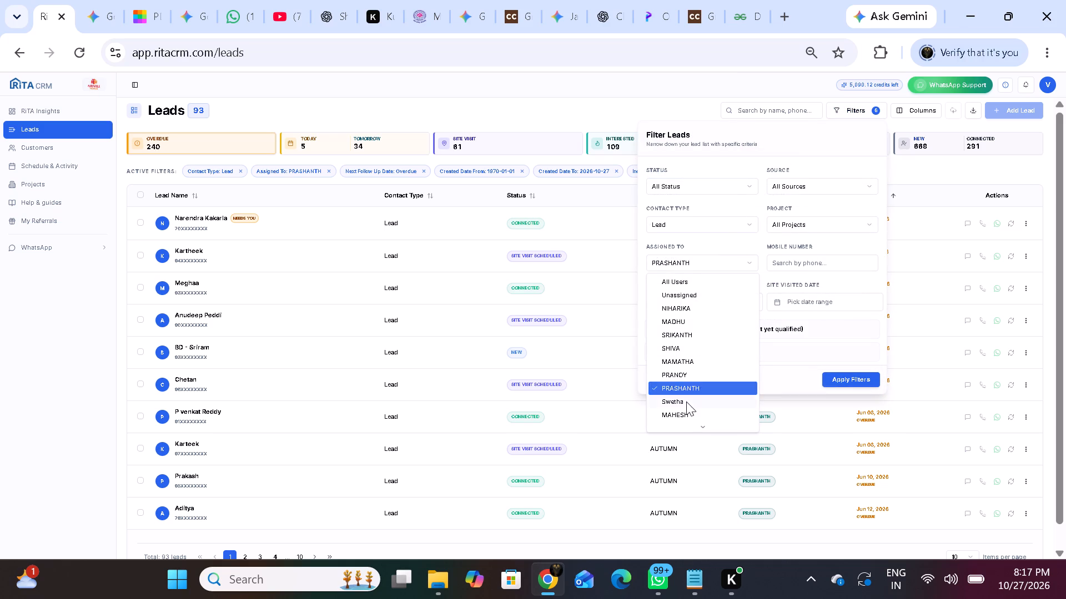
pyautogui.click(687, 400)
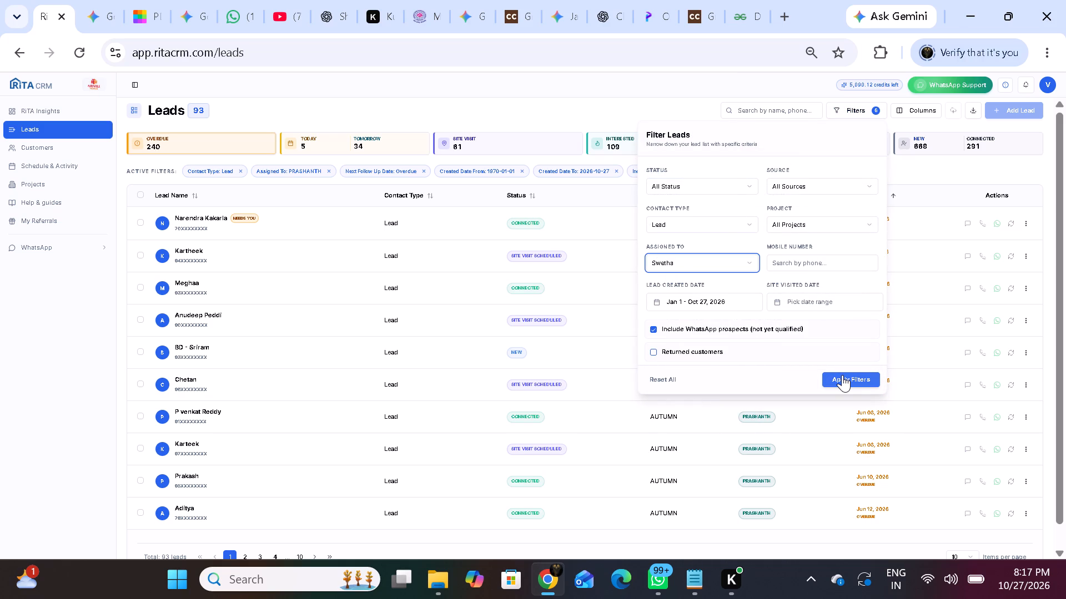
pyautogui.click(842, 375)
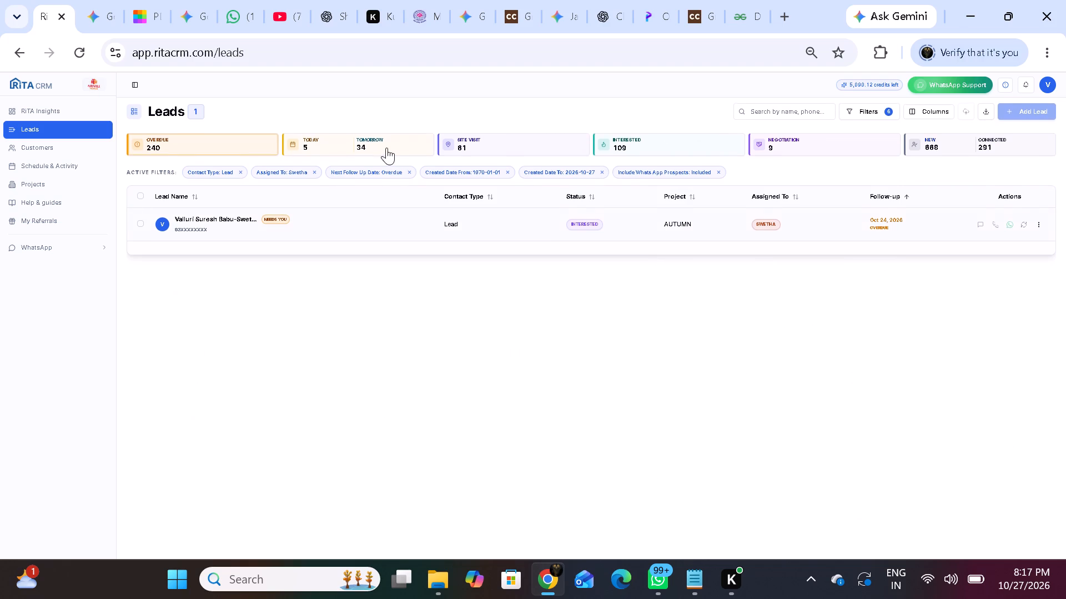
pyautogui.click(215, 139)
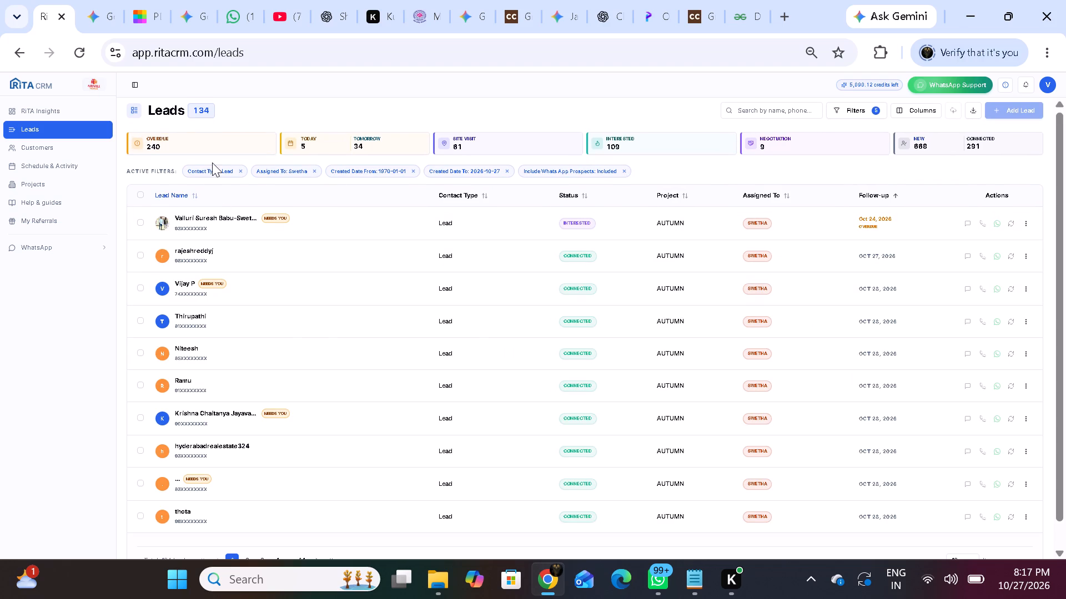
# In the Notepad tally, set swetha's overdues to 1 and place the cursor after mahesh's overdue number.
pyautogui.click(702, 587)
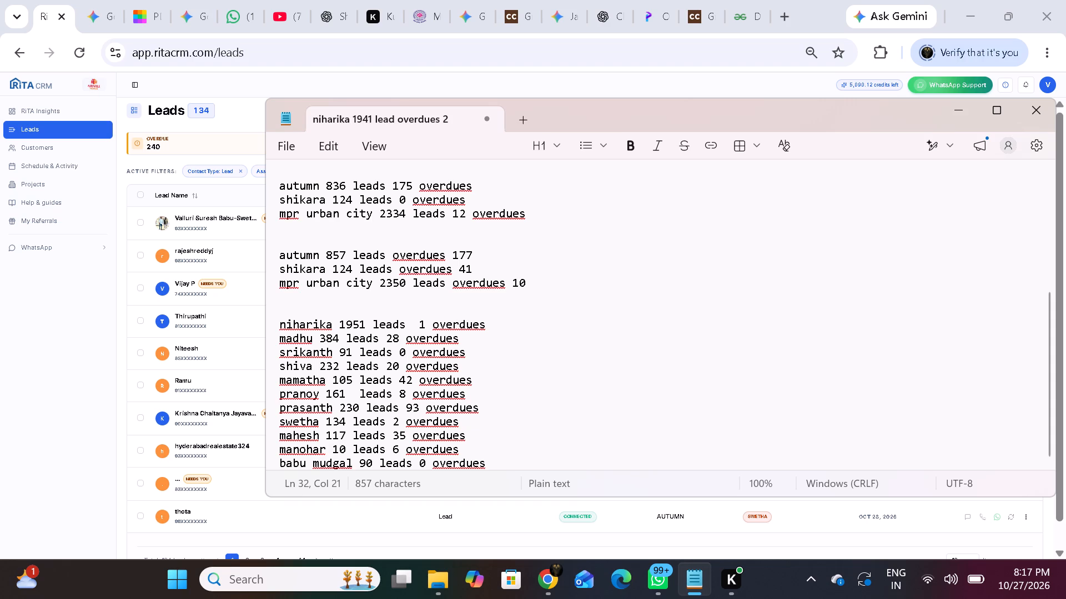
pyautogui.click(400, 422)
pyautogui.press('BackSpace')
pyautogui.press('1')
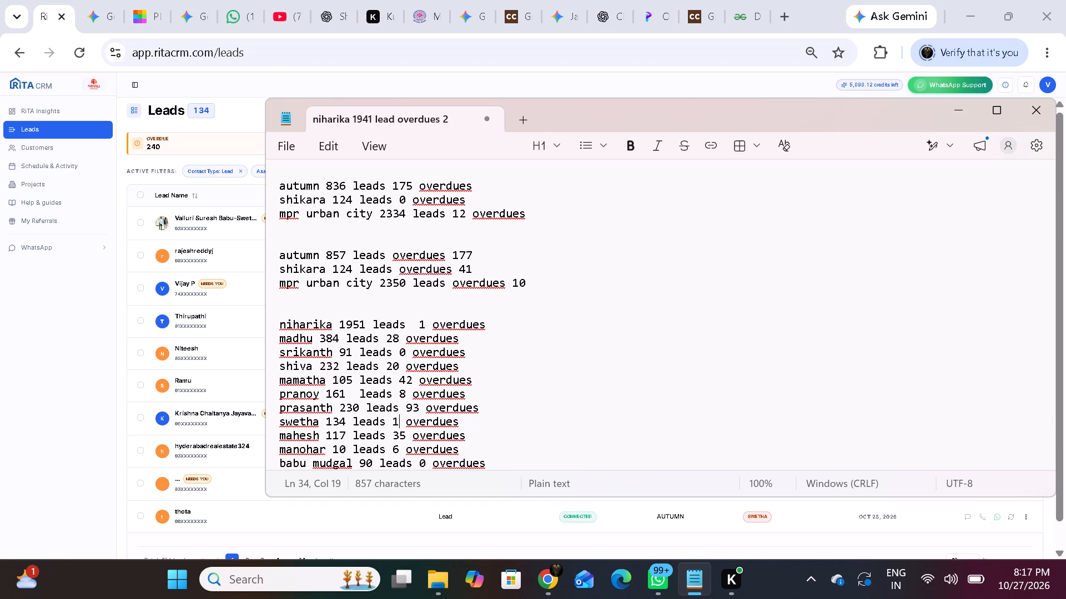
pyautogui.press('Return')
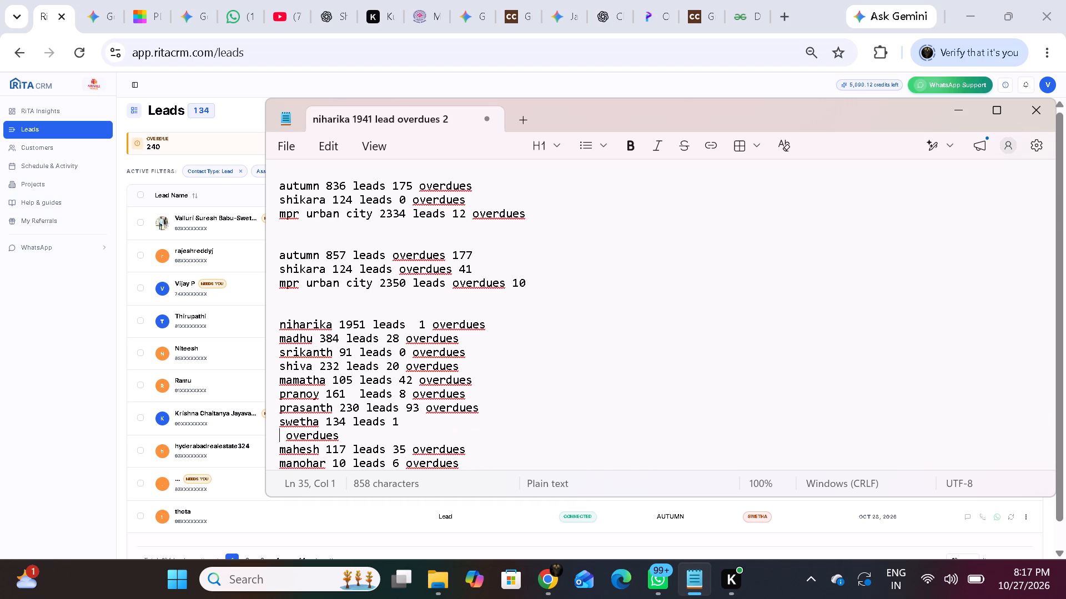
pyautogui.press('BackSpace')
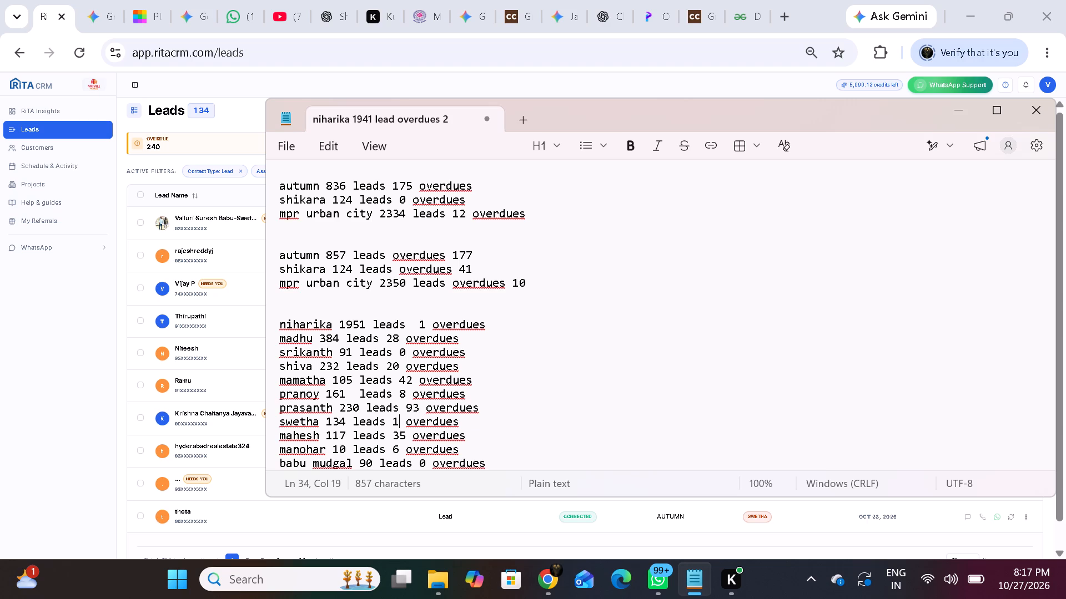
pyautogui.press('Down')
pyautogui.press('Right')
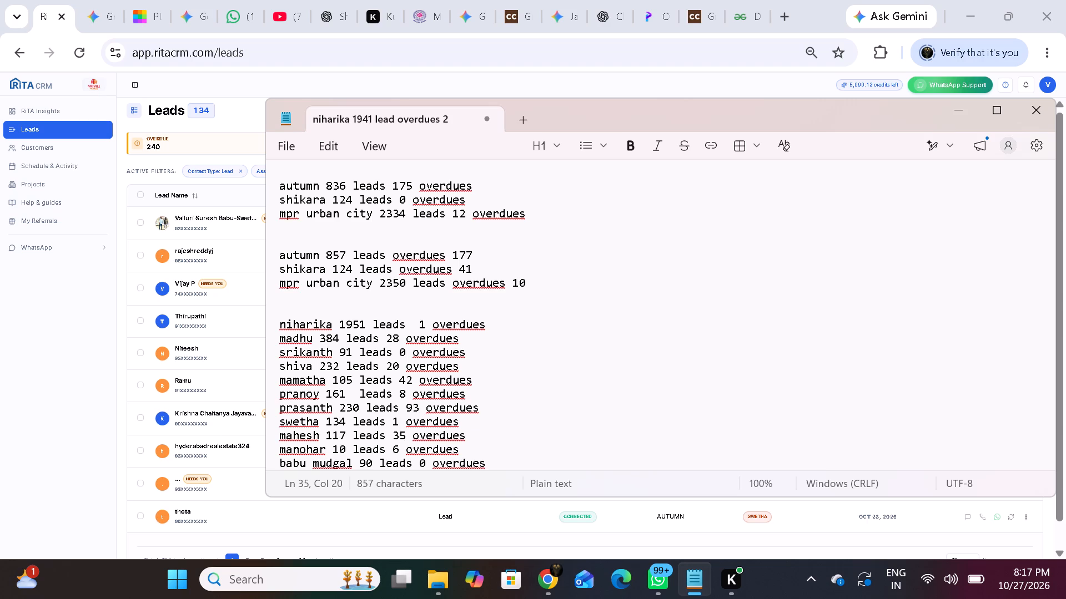
# Back in the CRM, filter the leads by assignee MAHESH and restrict them to overdue follow-ups.
pyautogui.click(93, 418)
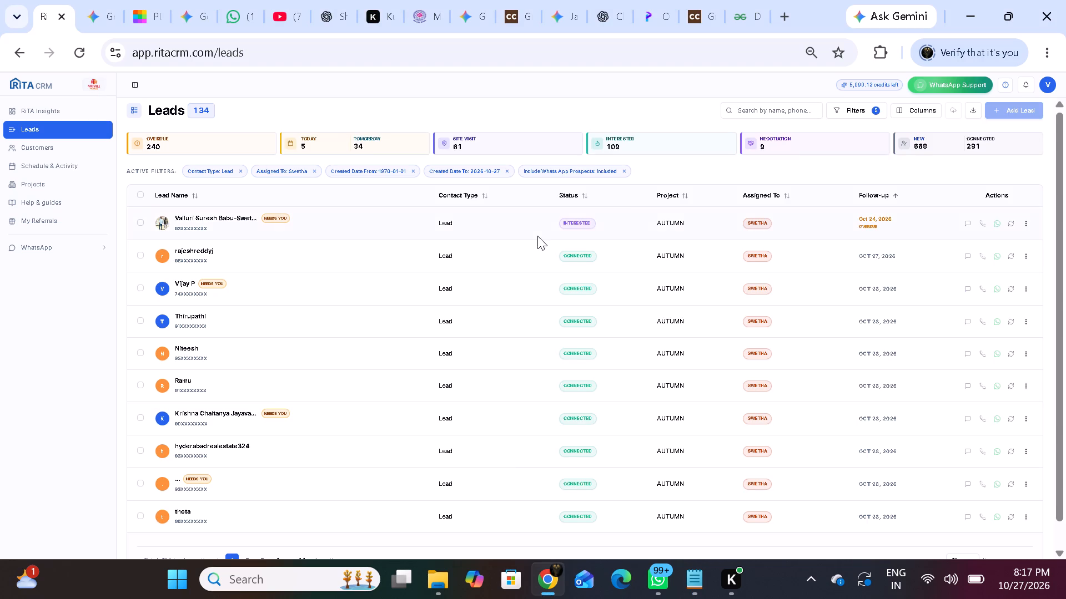
pyautogui.click(847, 105)
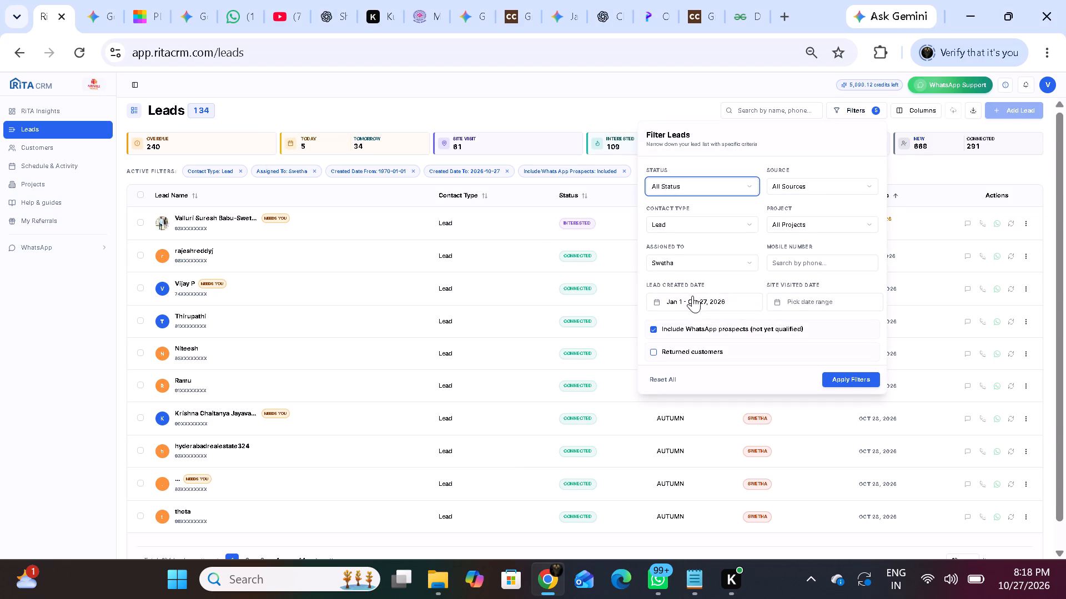
pyautogui.click(708, 255)
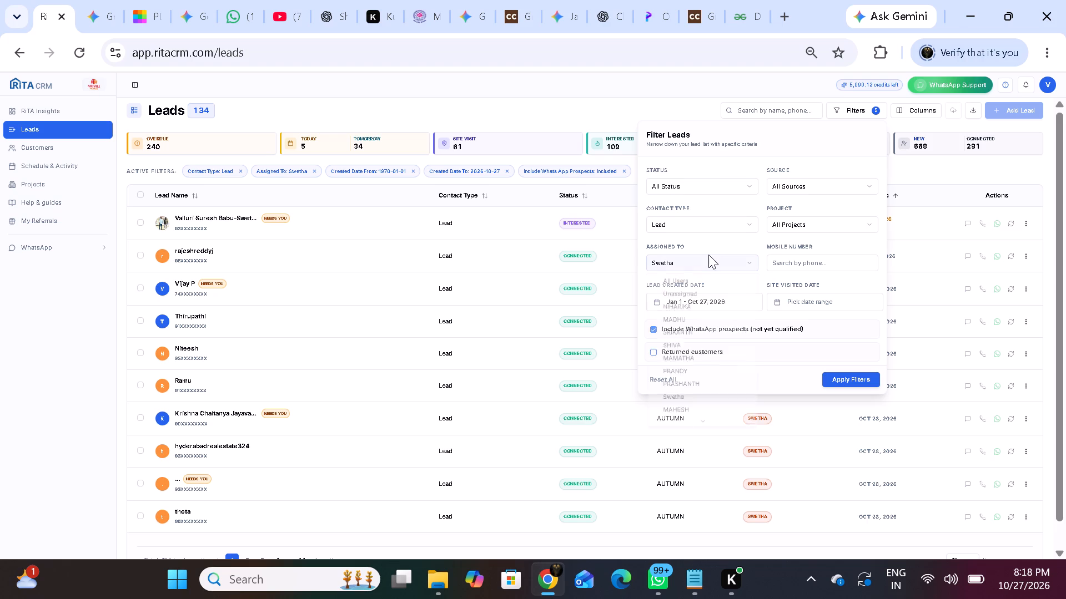
pyautogui.click(668, 412)
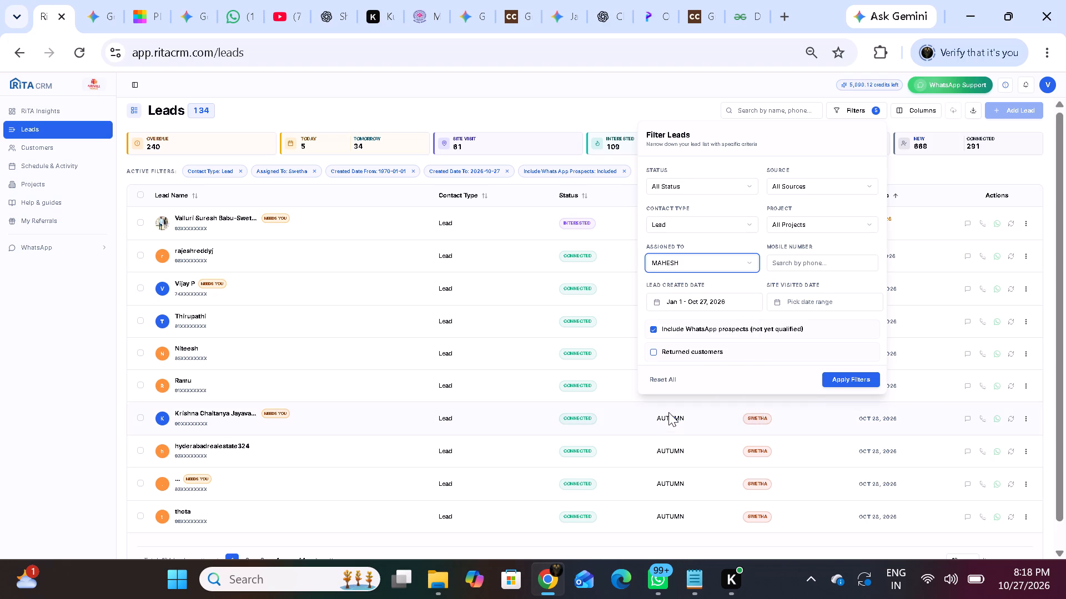
pyautogui.click(838, 378)
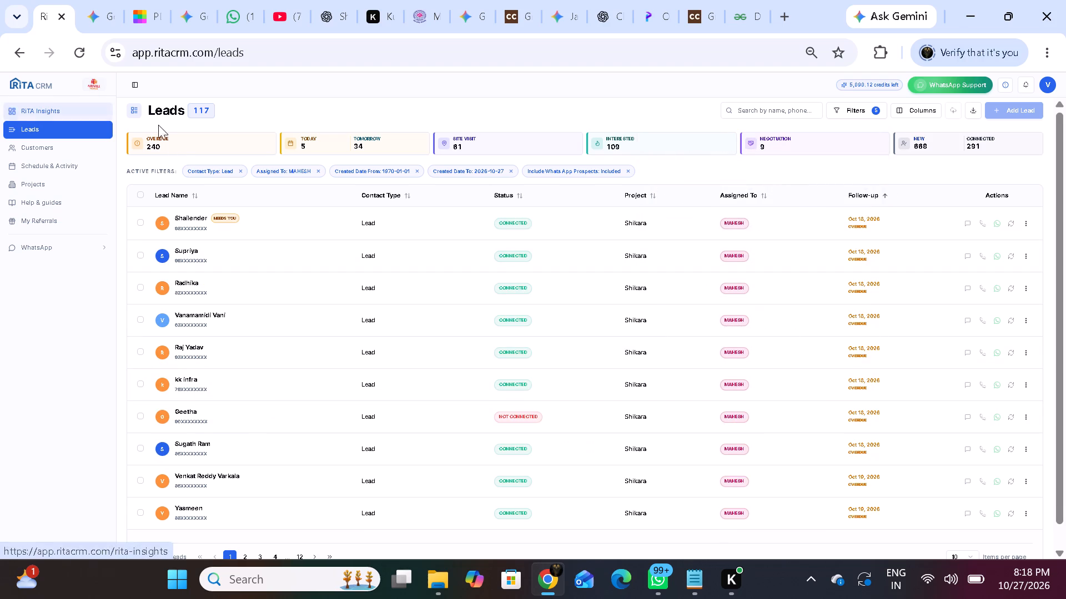
pyautogui.click(178, 145)
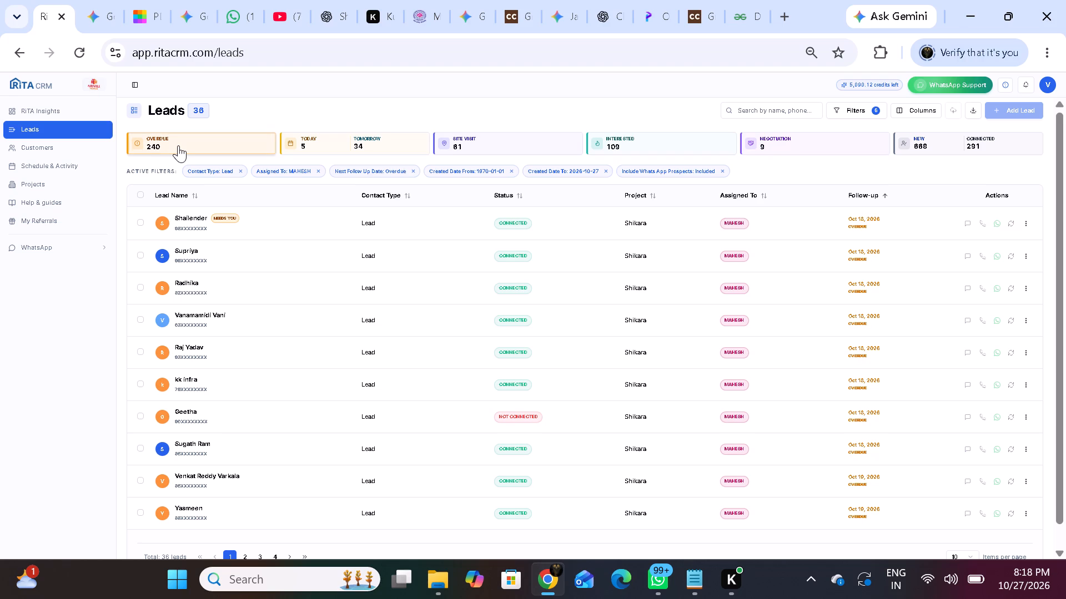
# In the Notepad tally, set mahesh's overdues to 36 and move to manohar's line.
pyautogui.click(695, 589)
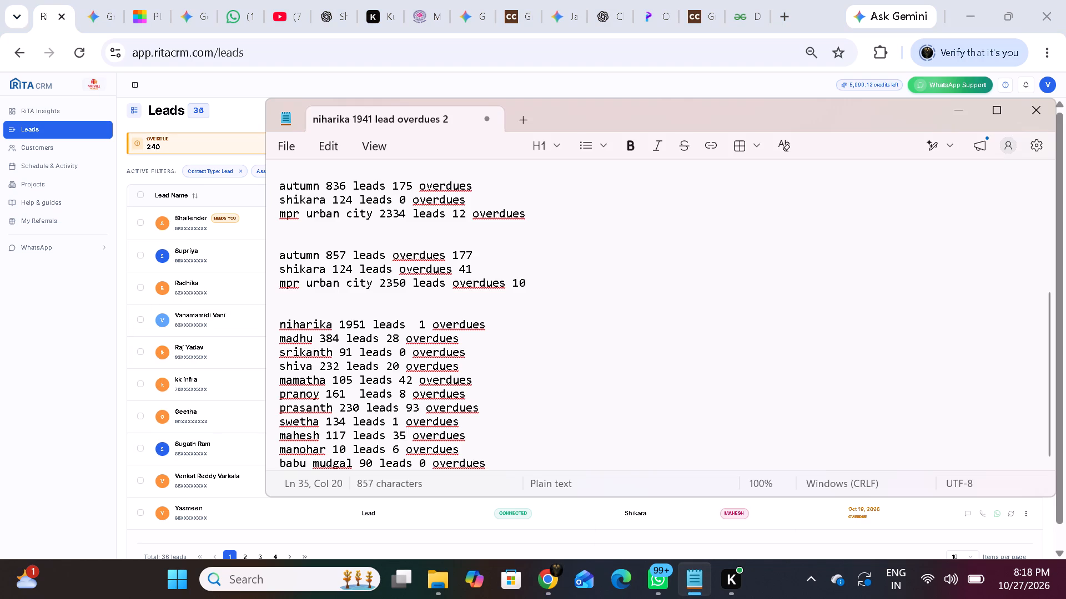
pyautogui.press('BackSpace')
pyautogui.press('6')
pyautogui.press('Down')
# Back in the CRM, filter the overdue leads by assignee MANOHAR.
pyautogui.click(56, 397)
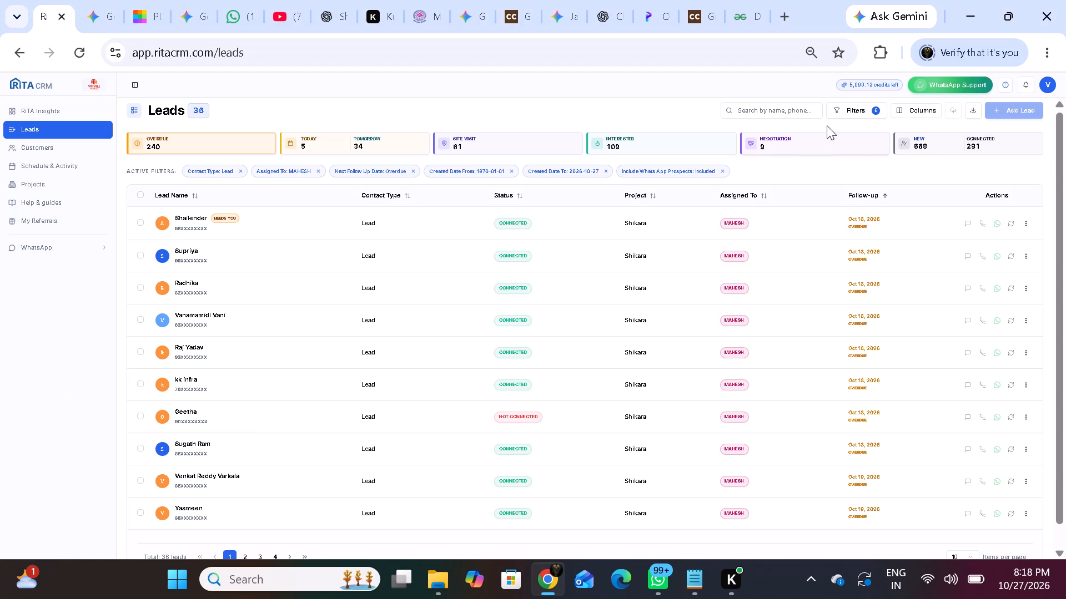
pyautogui.doubleClick(827, 116)
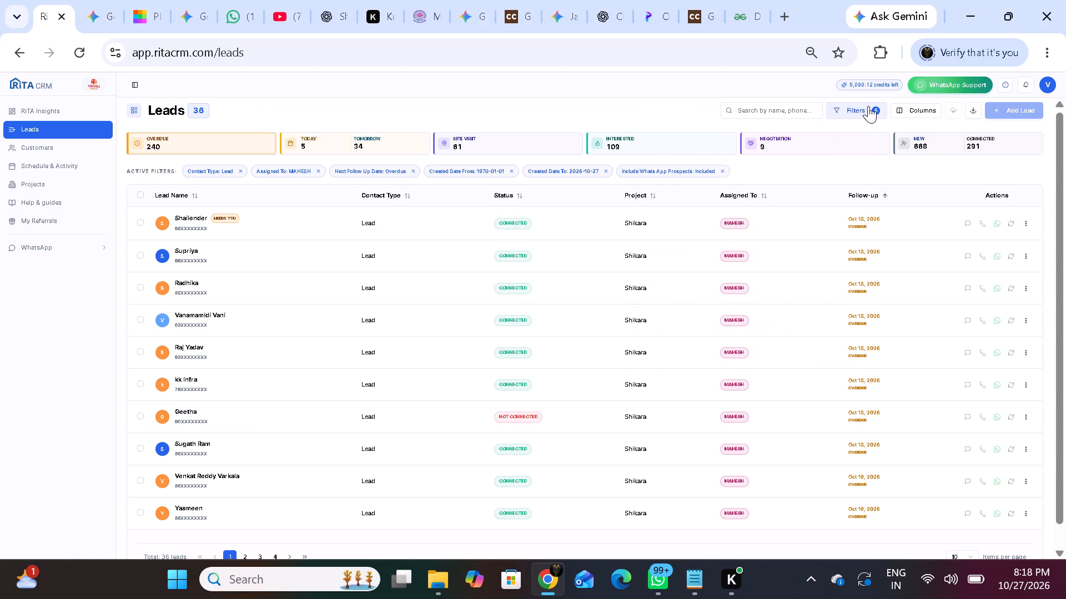
pyautogui.click(868, 106)
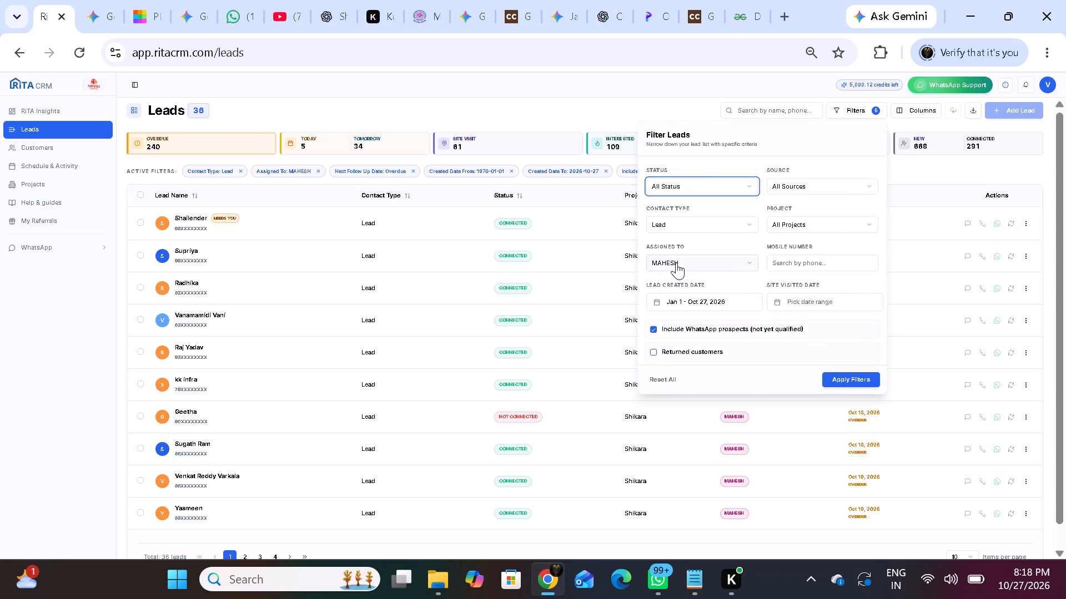
pyautogui.click(676, 262)
pyautogui.scroll(-1, 686, 349)
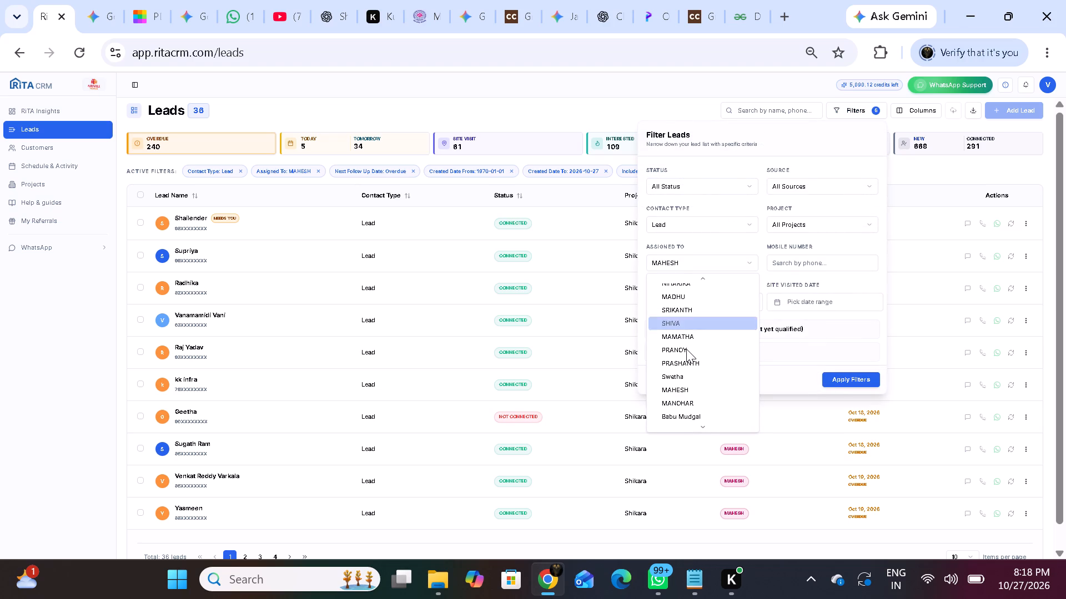
pyautogui.click(670, 402)
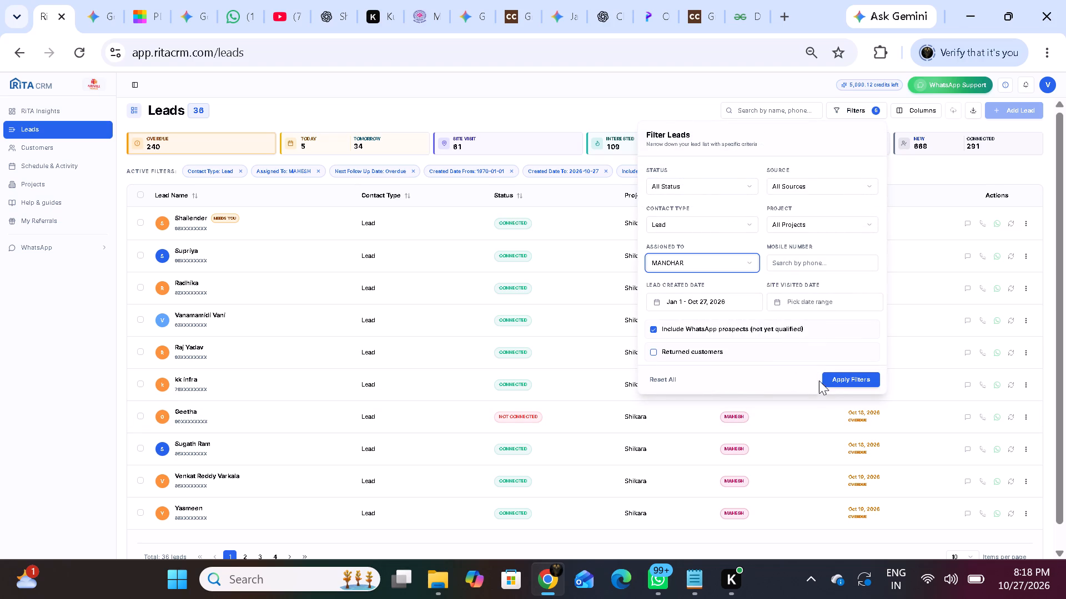
pyautogui.click(830, 389)
pyautogui.click(830, 379)
pyautogui.hscroll(-1, 712, 397)
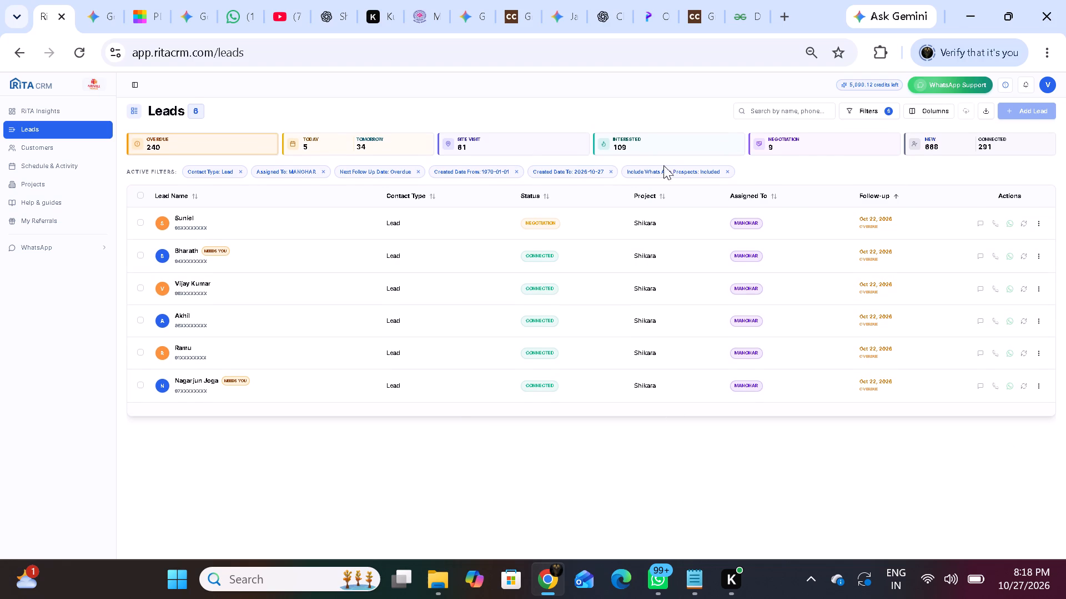
# Filter the overdue leads by assignee Babu, and remove the overdue filter to view all his leads.
pyautogui.click(893, 112)
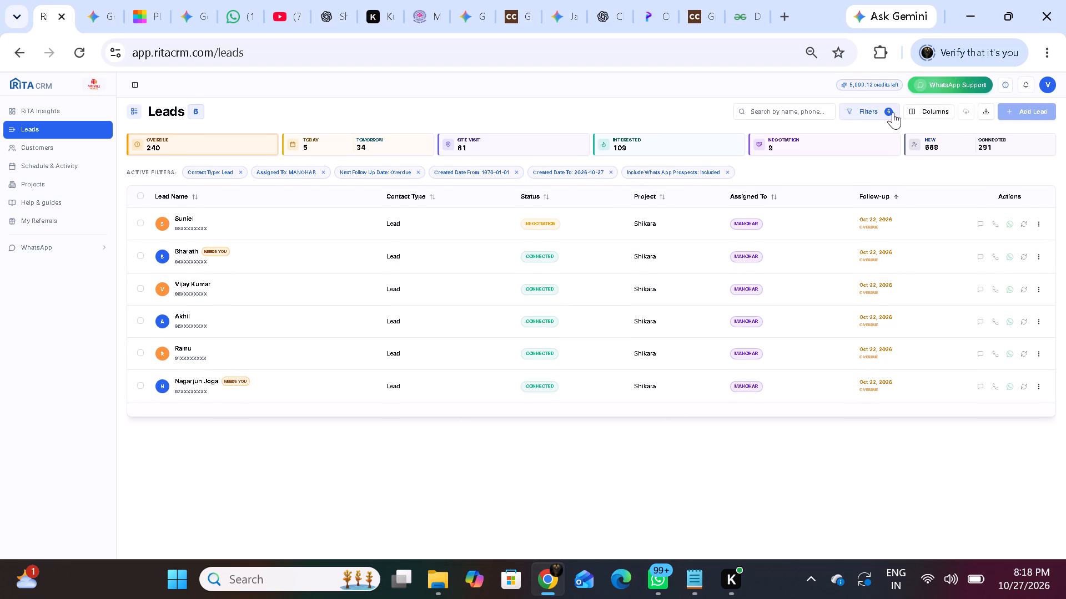
pyautogui.click(711, 265)
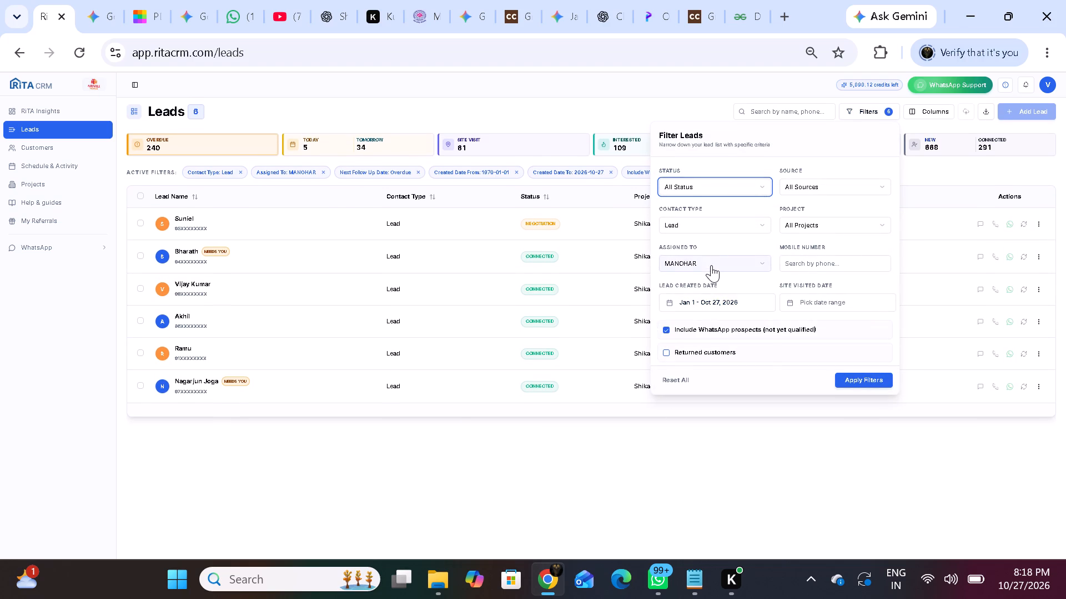
pyautogui.scroll(-2, 712, 339)
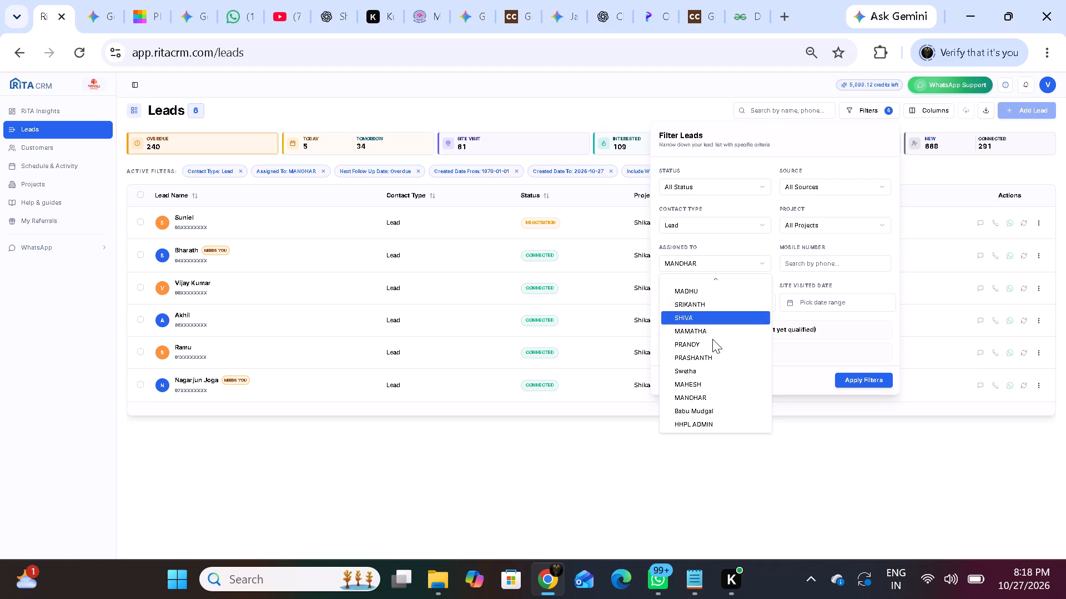
pyautogui.click(707, 415)
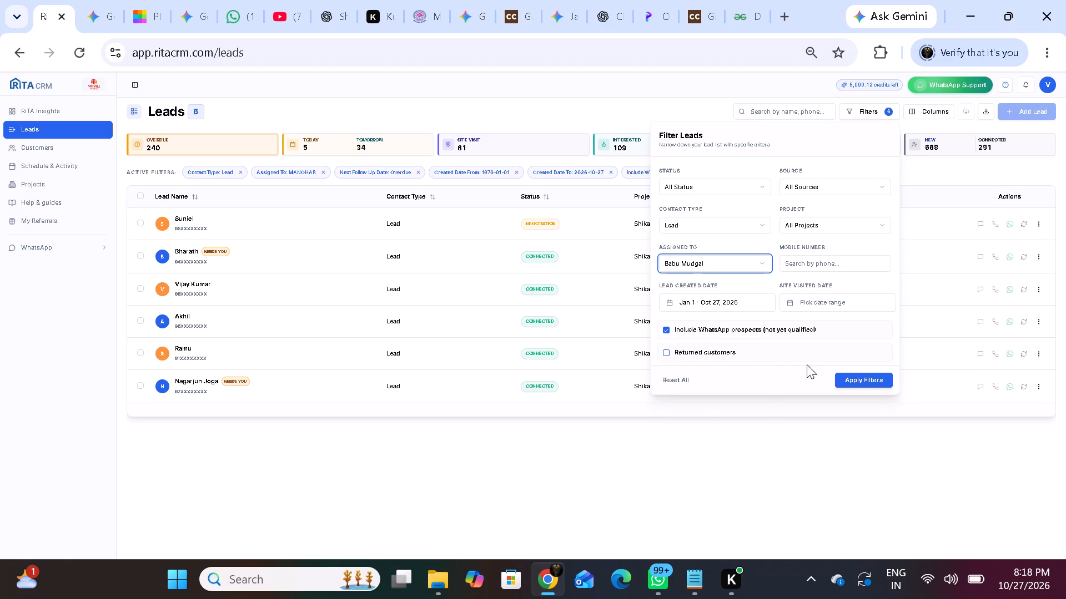
pyautogui.click(860, 384)
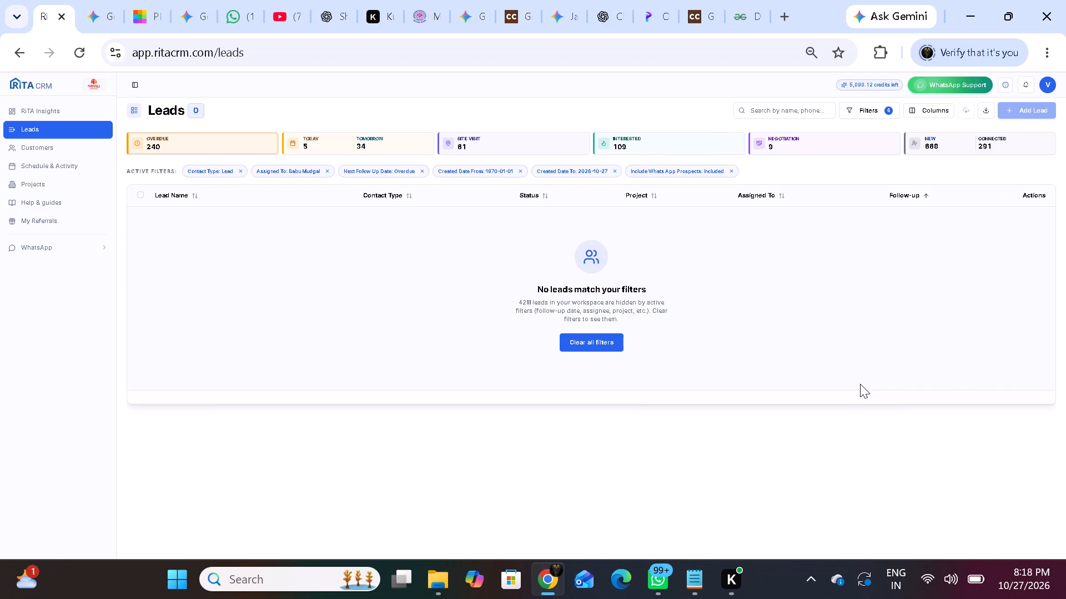
pyautogui.click(202, 145)
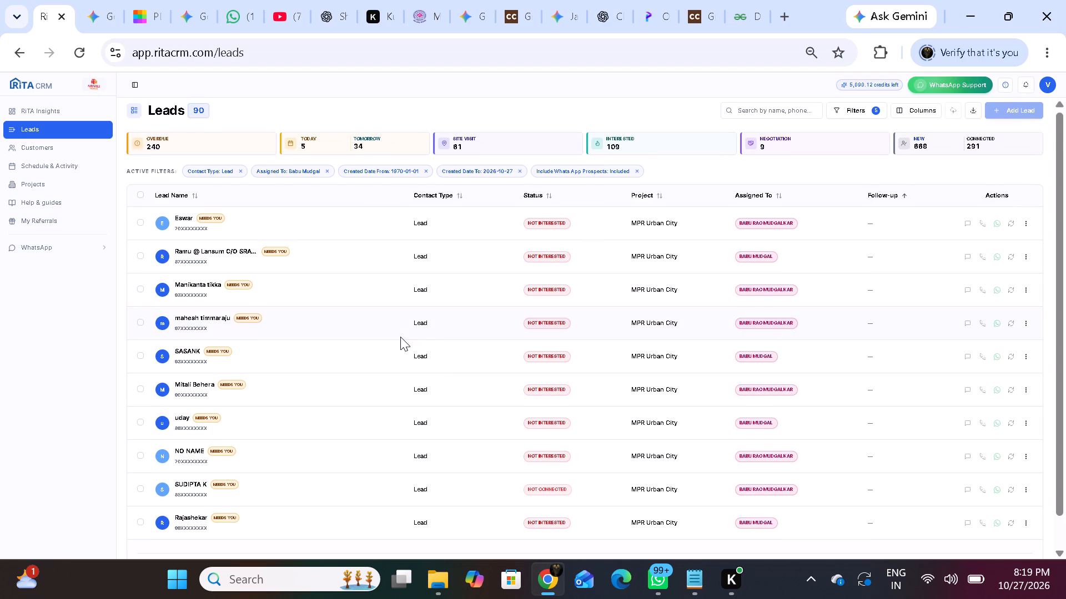
# Switch to the Notepad tally and compare babu's lead and overdue counts with the CRM.
pyautogui.click(695, 581)
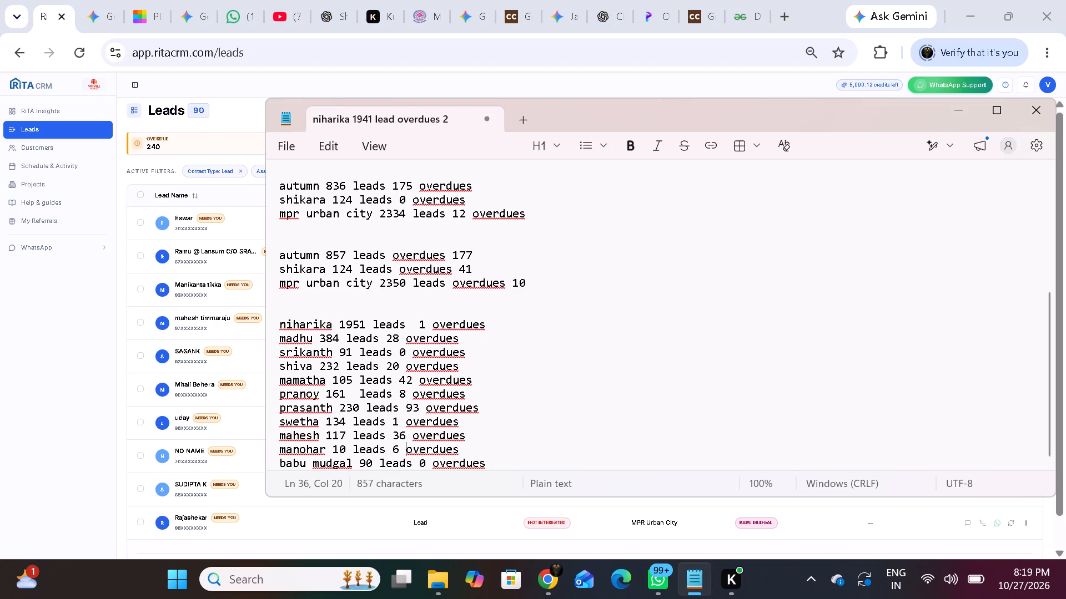
pyautogui.scroll(-1, 546, 415)
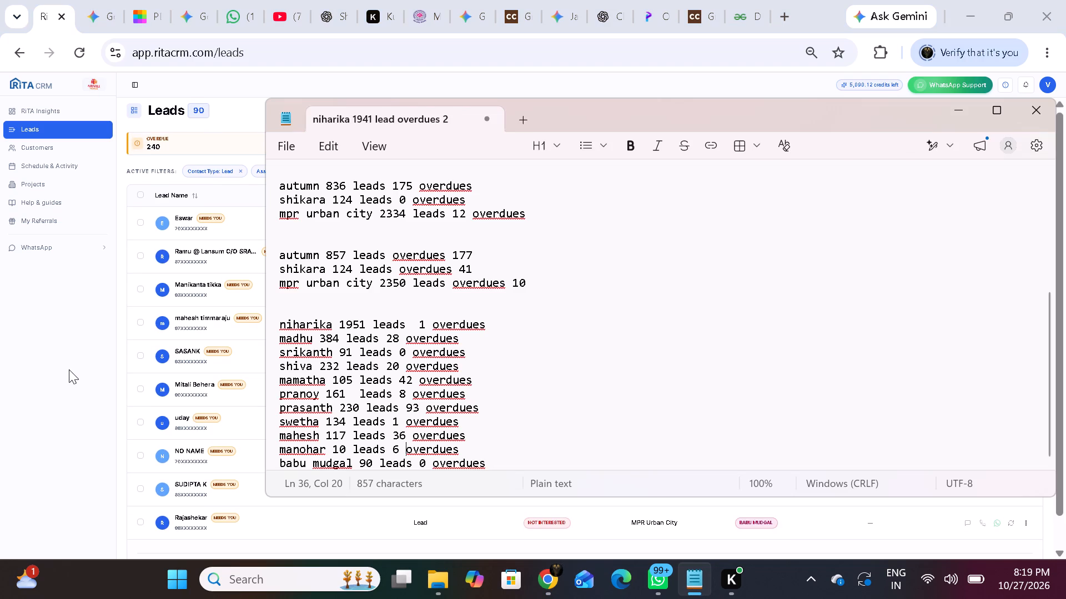
# Back in the CRM, filter the leads by all users and project AUTUMN, and restrict them to overdue follow-ups.
pyautogui.click(69, 369)
pyautogui.scroll(3, 591, 318)
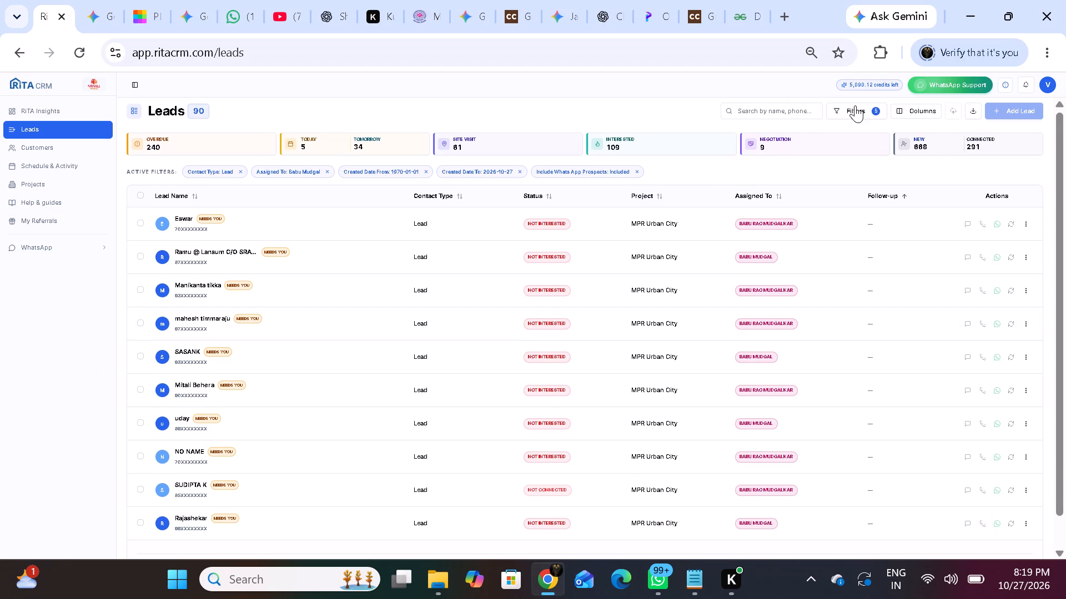
pyautogui.click(868, 113)
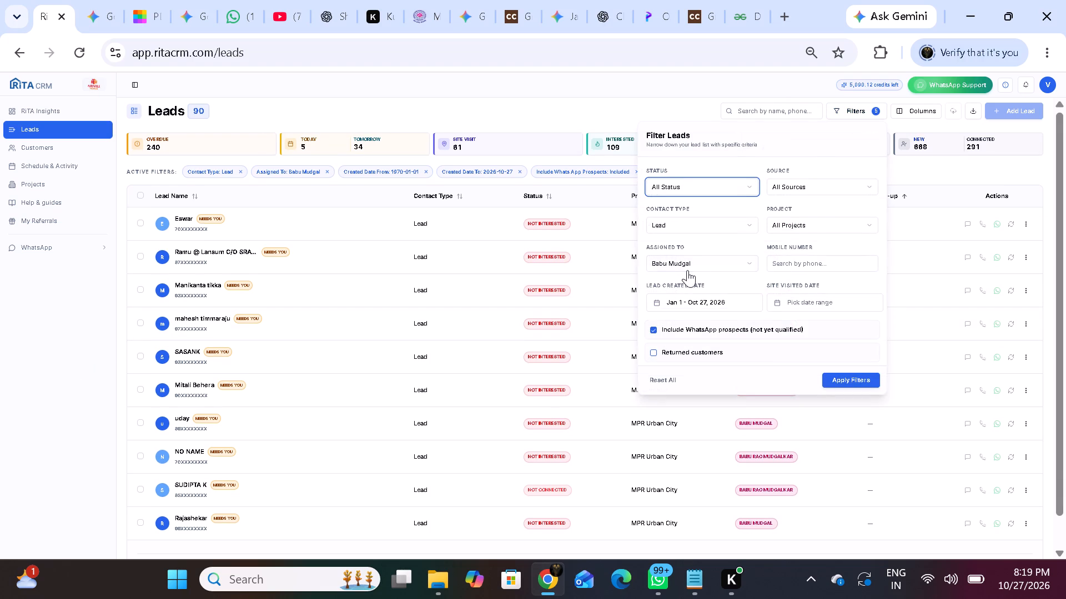
pyautogui.click(685, 266)
pyautogui.scroll(2, 668, 314)
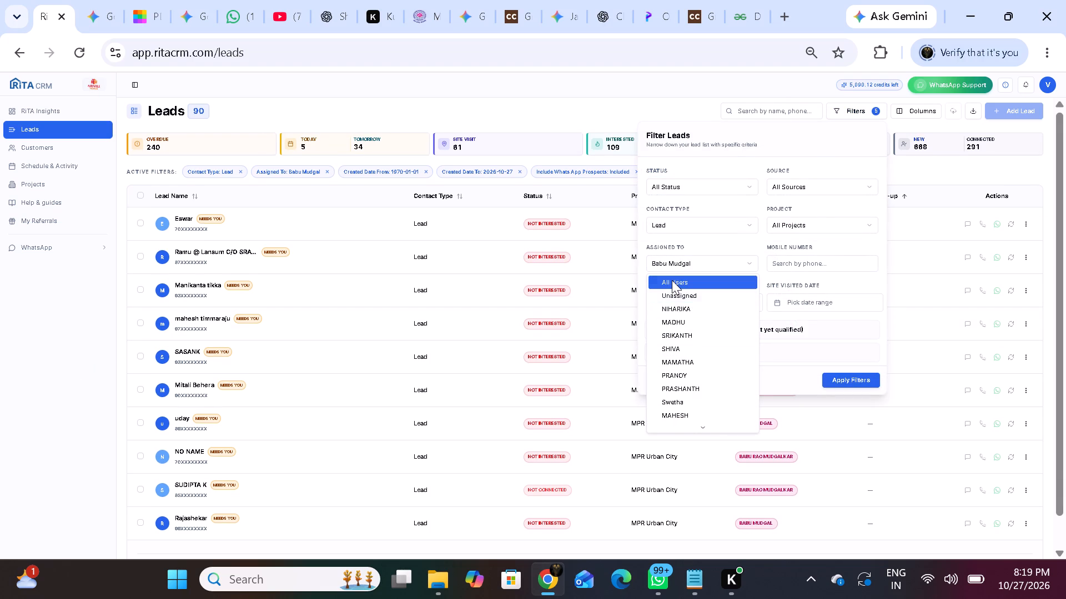
pyautogui.click(672, 280)
pyautogui.click(784, 232)
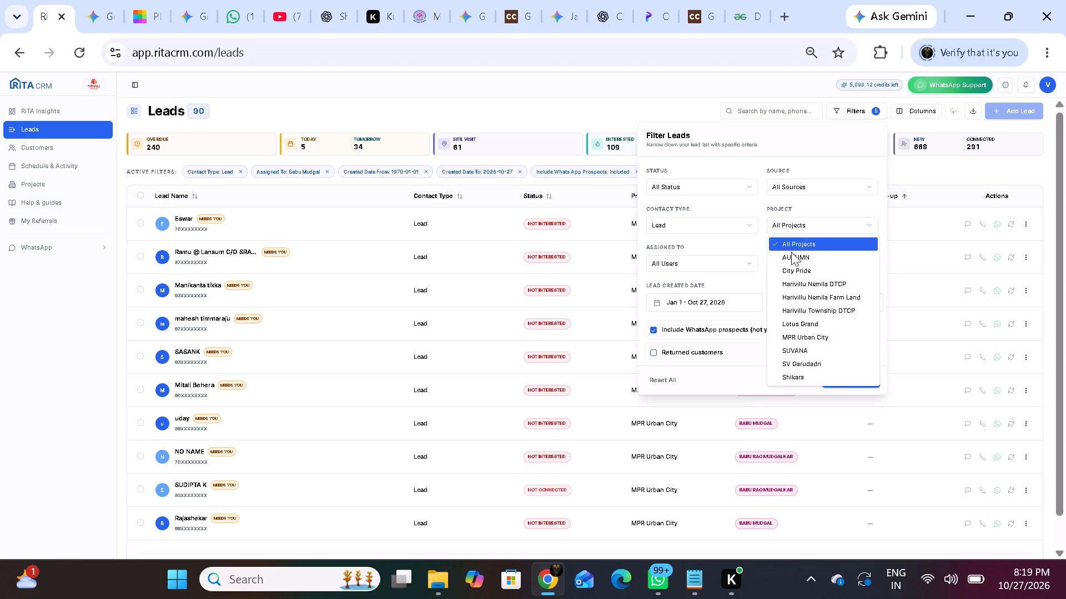
pyautogui.click(797, 256)
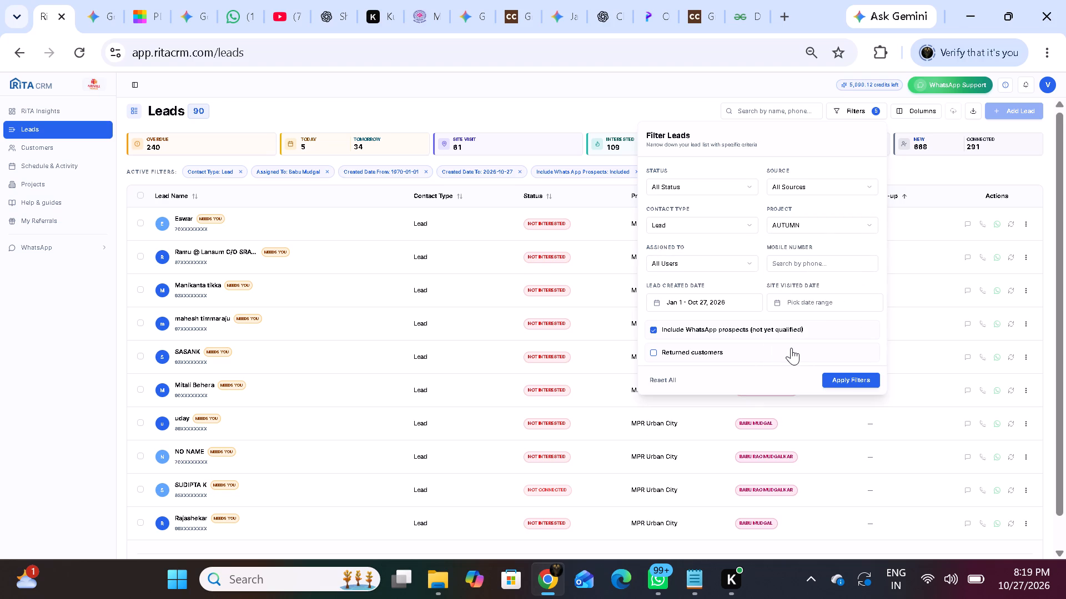
pyautogui.click(827, 382)
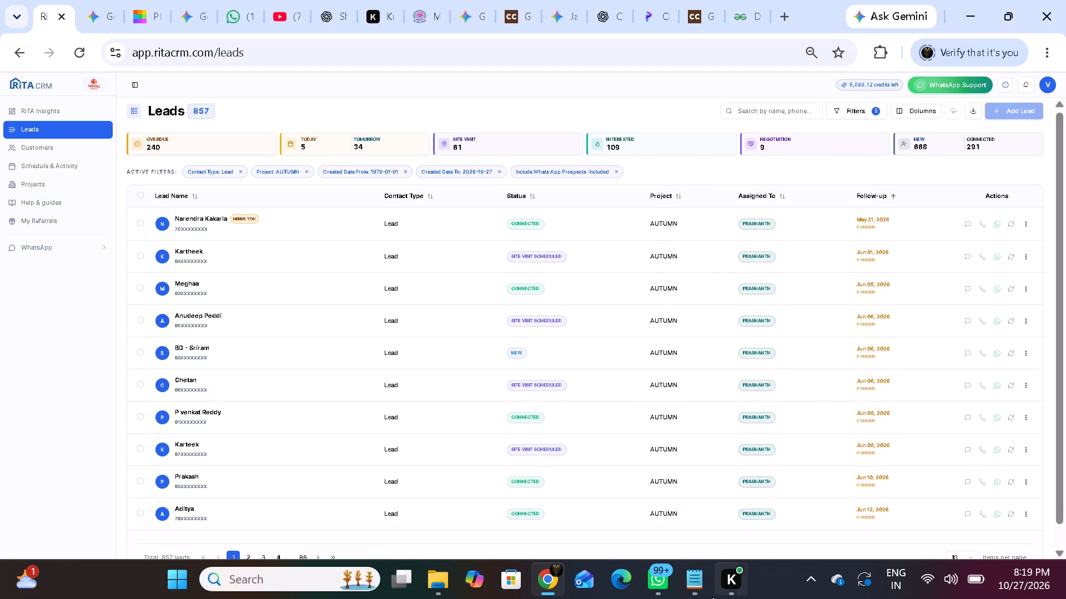
pyautogui.click(213, 149)
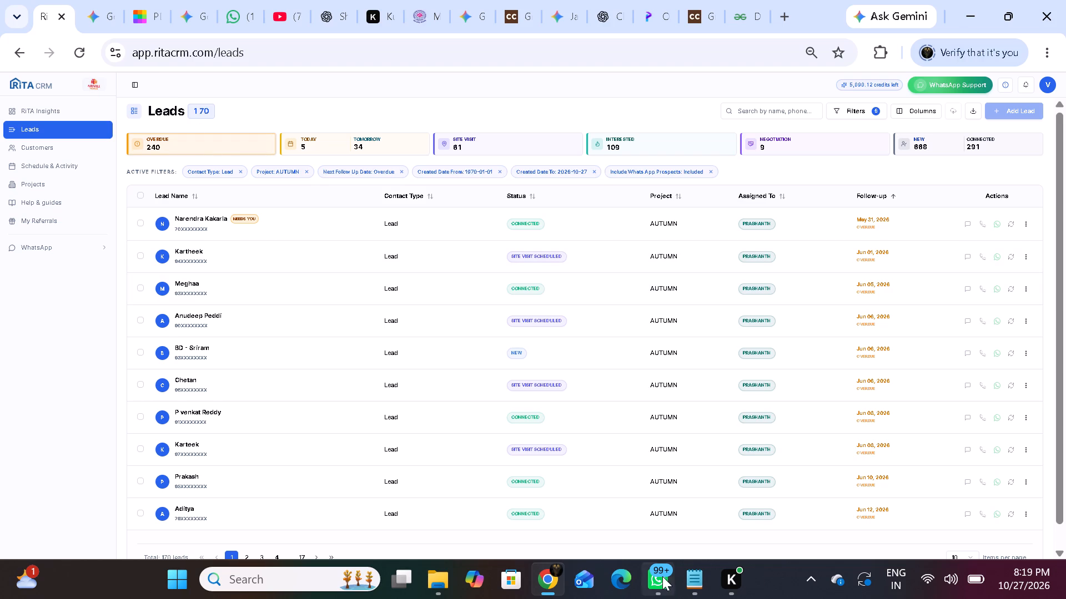
# Switch to the Notepad tally.
pyautogui.click(687, 592)
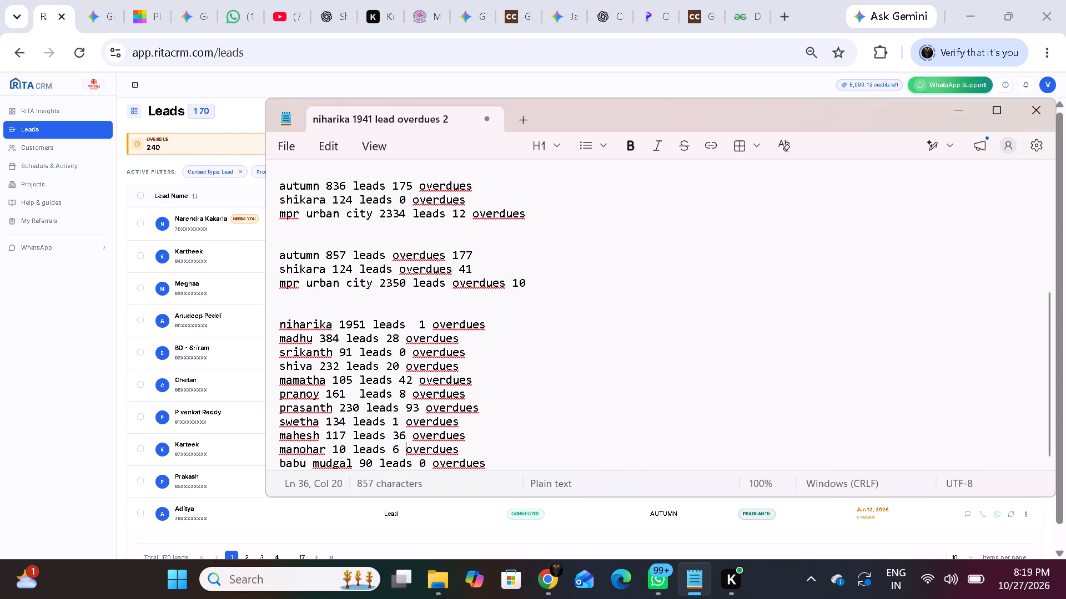
# In the Notepad tally, set the overdues on the "autumn 857 leads" line to 170.
pyautogui.click(476, 255)
pyautogui.press('BackSpace')
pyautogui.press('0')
pyautogui.press('Down')
# Back in the CRM, filter the overdue leads by project Shikara, and remove the overdue filter to view all the project's leads.
pyautogui.click(117, 247)
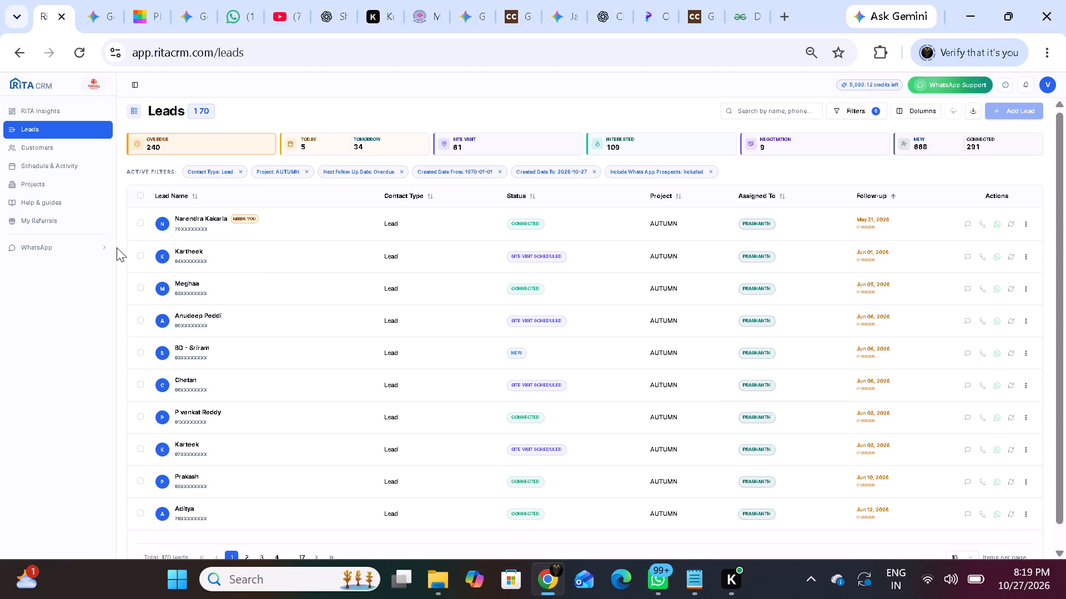
pyautogui.click(837, 114)
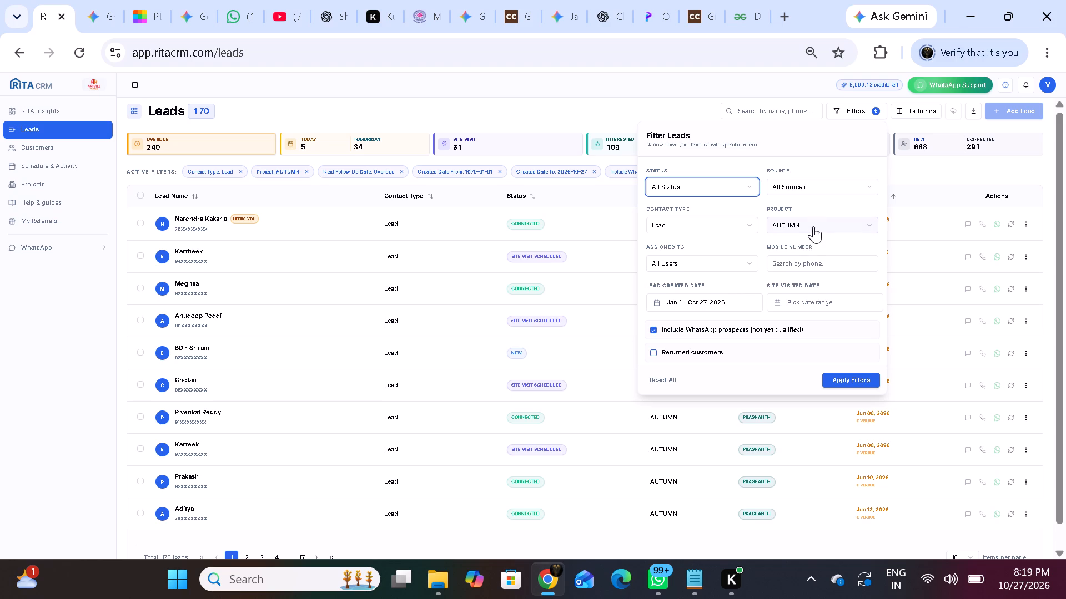
pyautogui.click(814, 225)
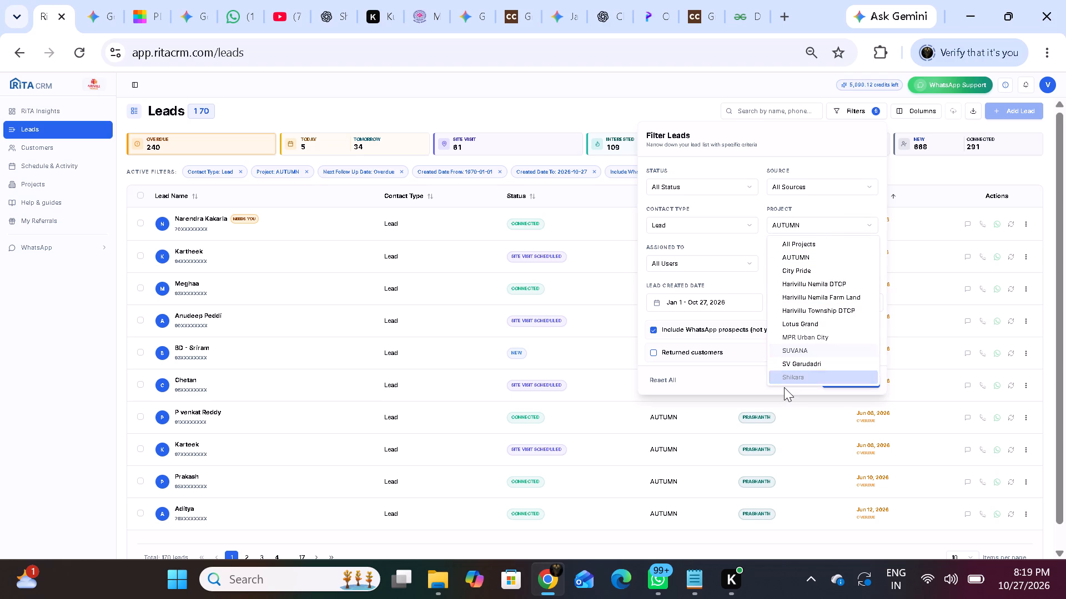
pyautogui.click(791, 383)
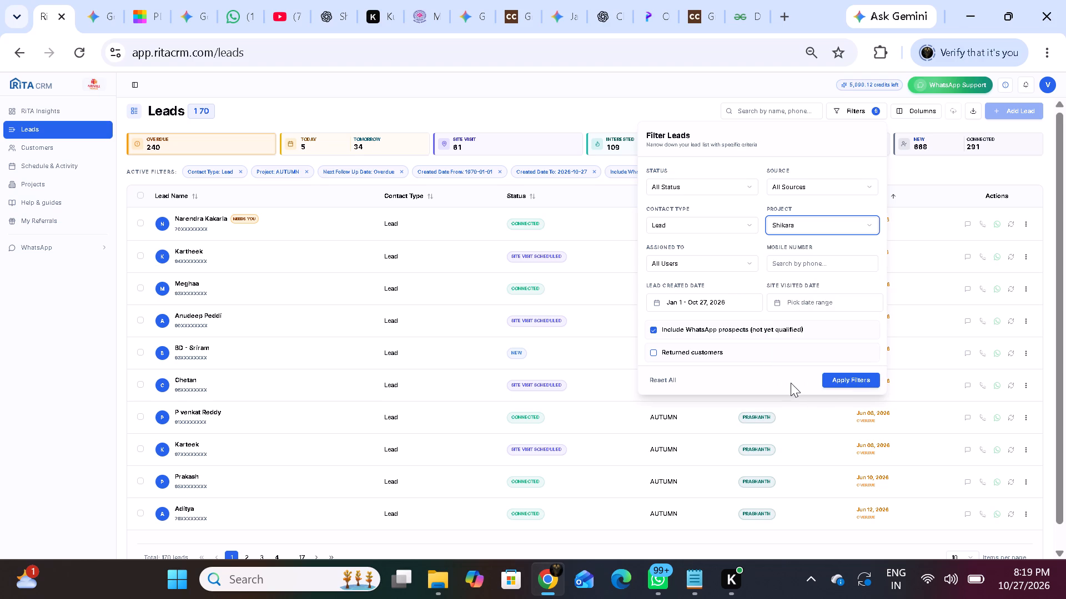
pyautogui.click(852, 384)
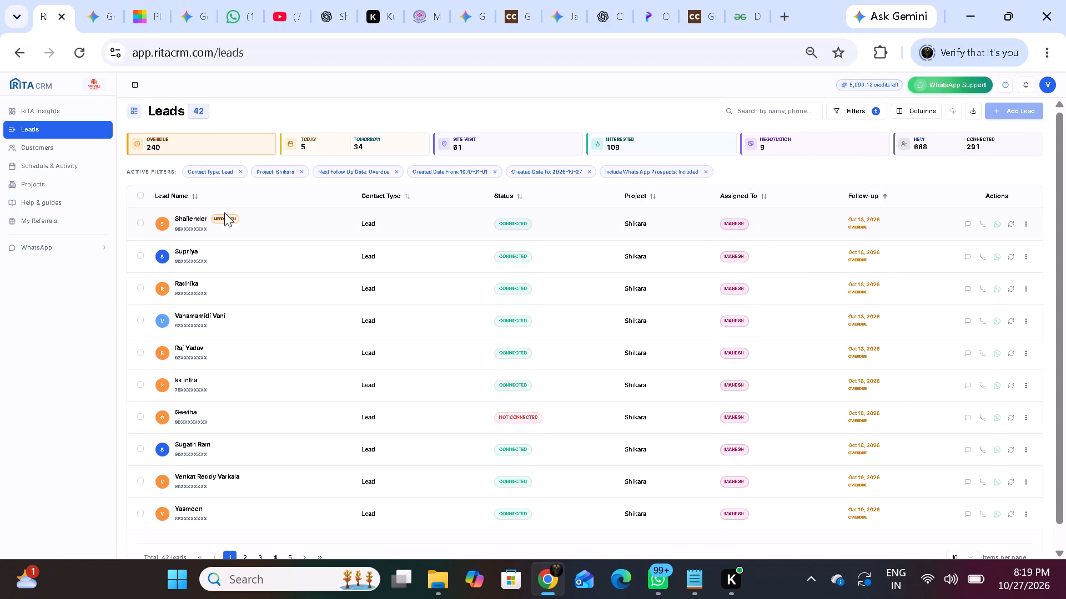
pyautogui.click(191, 134)
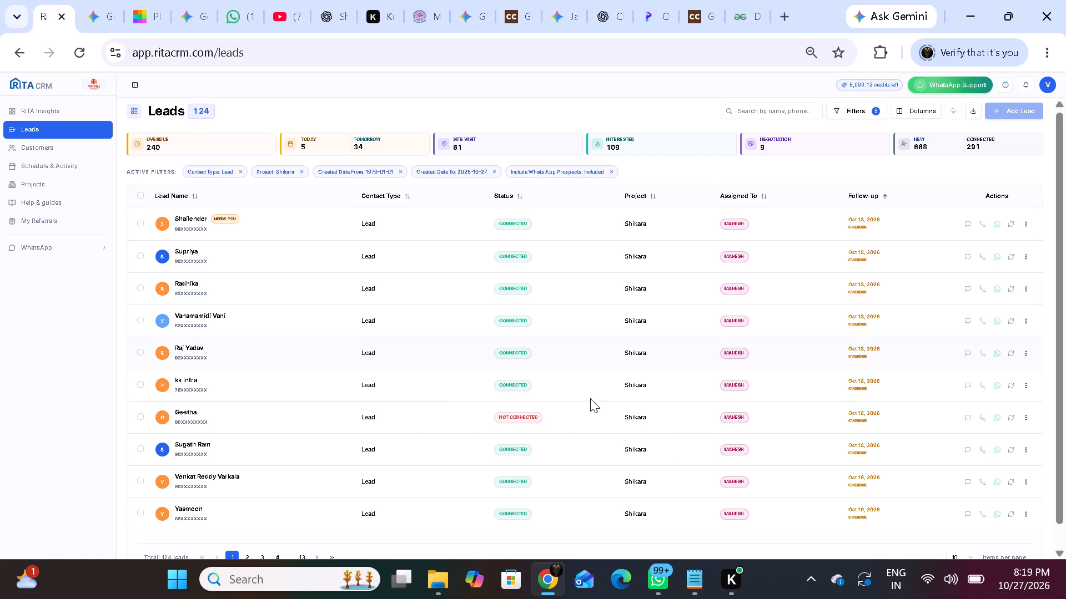
# Switch to the Notepad tally and set shikara's overdues to 42 in the lower project block.
pyautogui.click(690, 596)
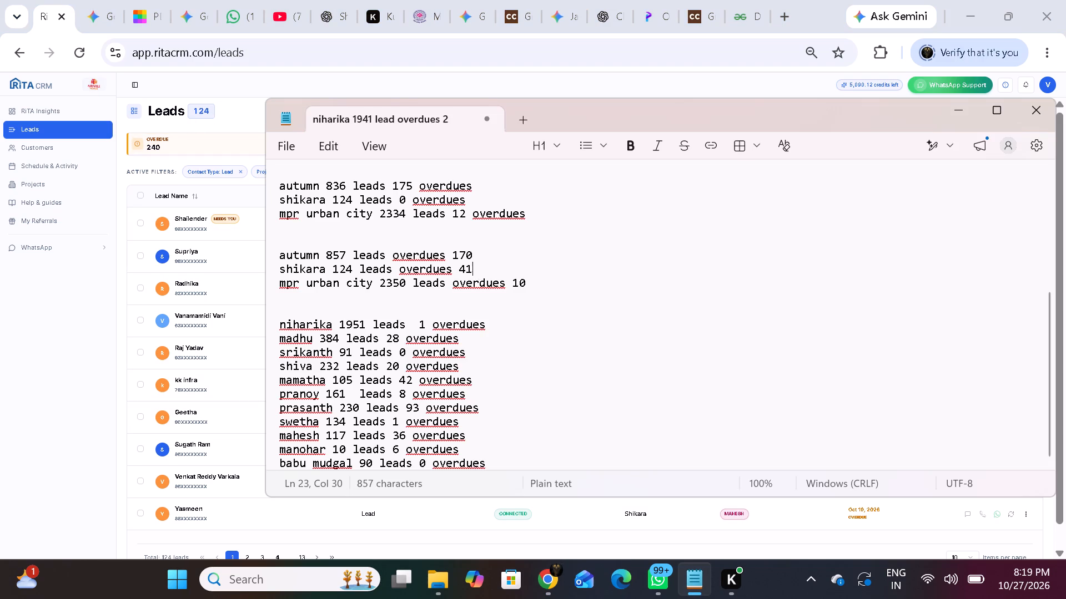
pyautogui.press('BackSpace')
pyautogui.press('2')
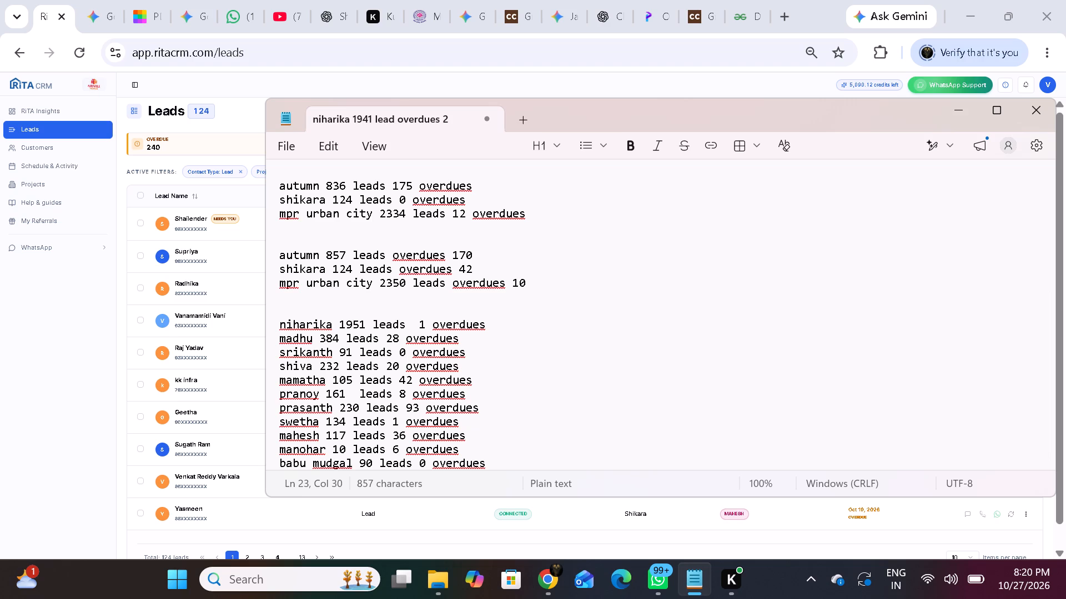
# Switch back to the CRM leads list.
pyautogui.click(1, 397)
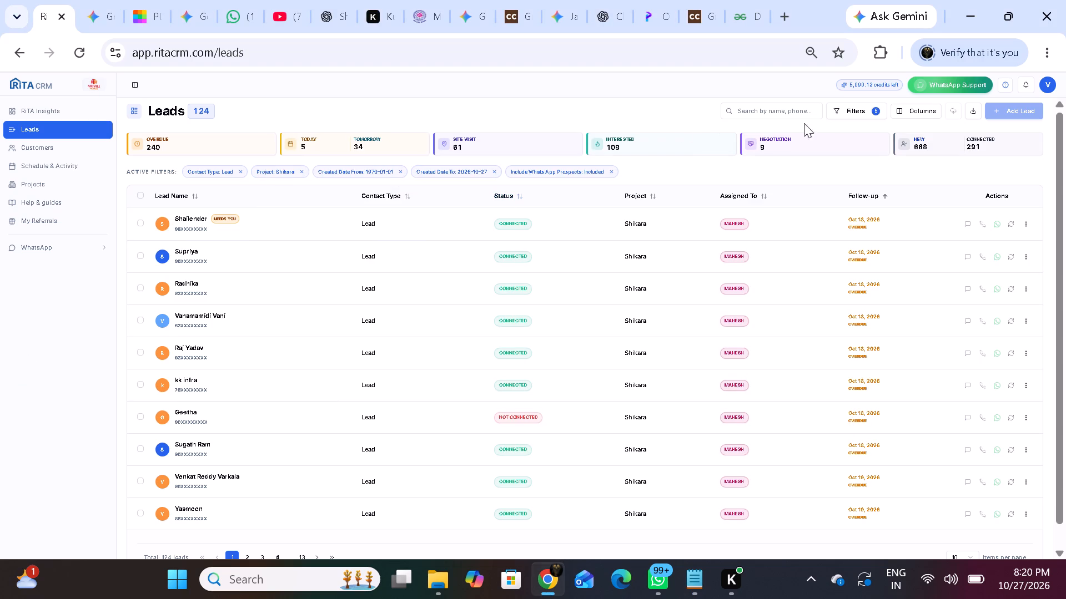
# In the CRM, filter the leads by project MPR Urban City and restrict them to overdue follow-ups.
pyautogui.click(851, 111)
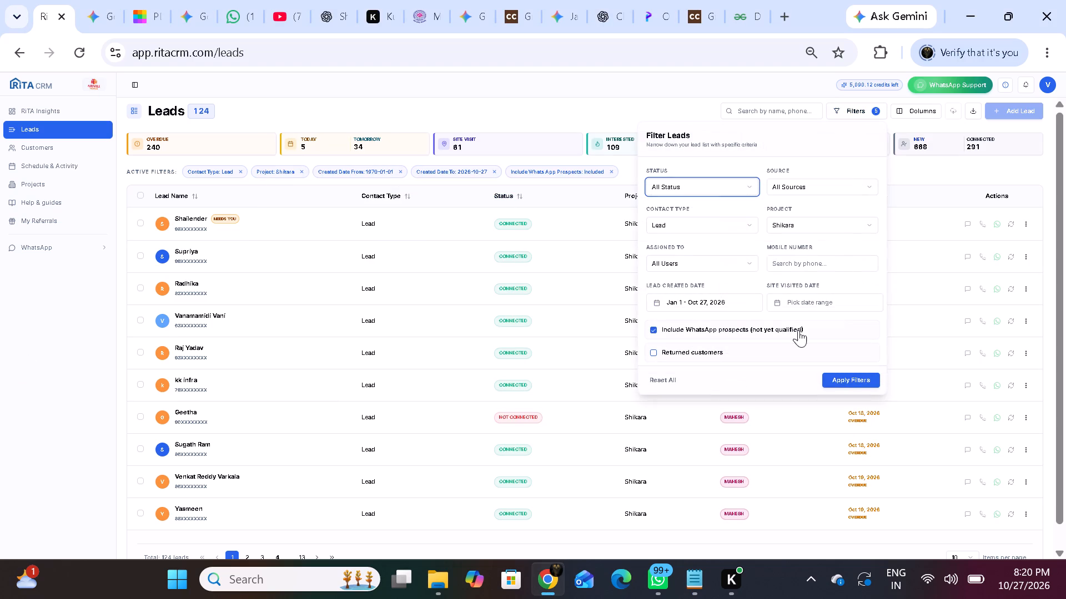
pyautogui.click(795, 222)
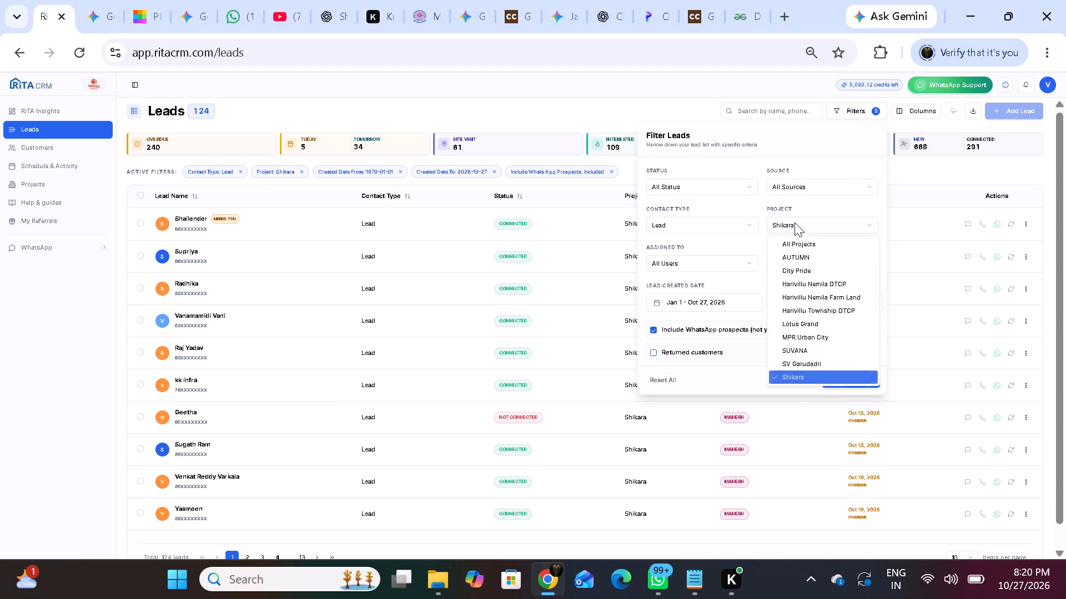
pyautogui.click(812, 334)
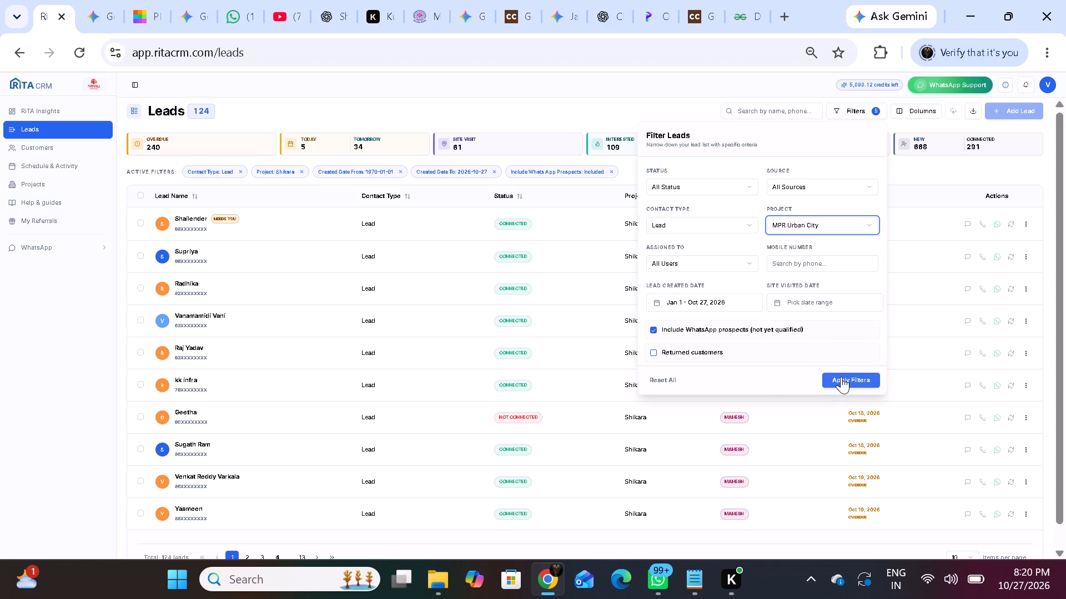
pyautogui.click(841, 378)
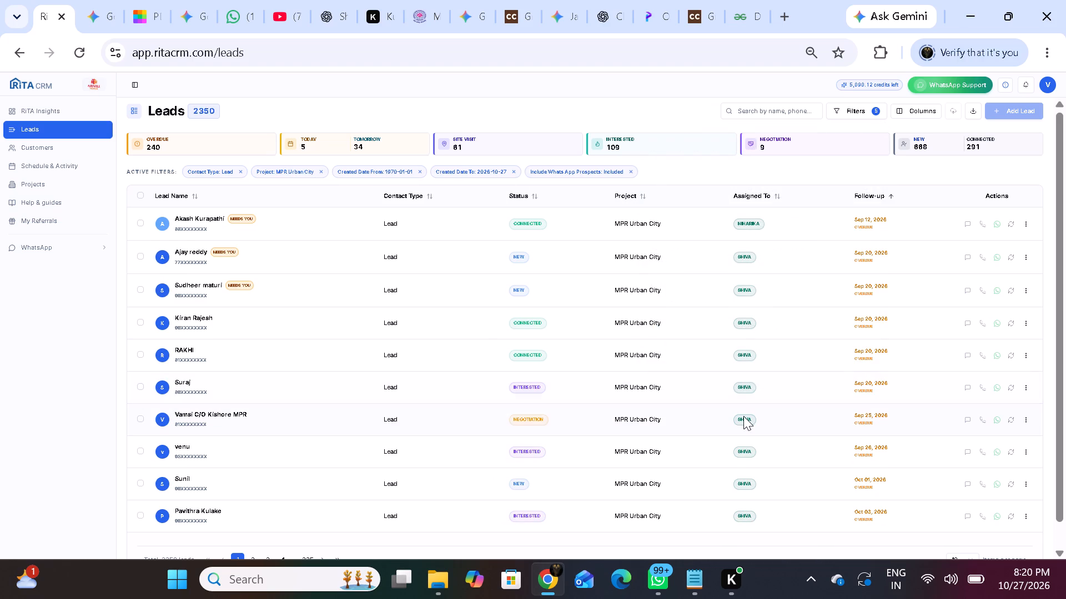
pyautogui.click(183, 139)
# In the Notepad tally, set mpr urban city's overdues to 18 on the line with 2350 leads.
pyautogui.click(683, 581)
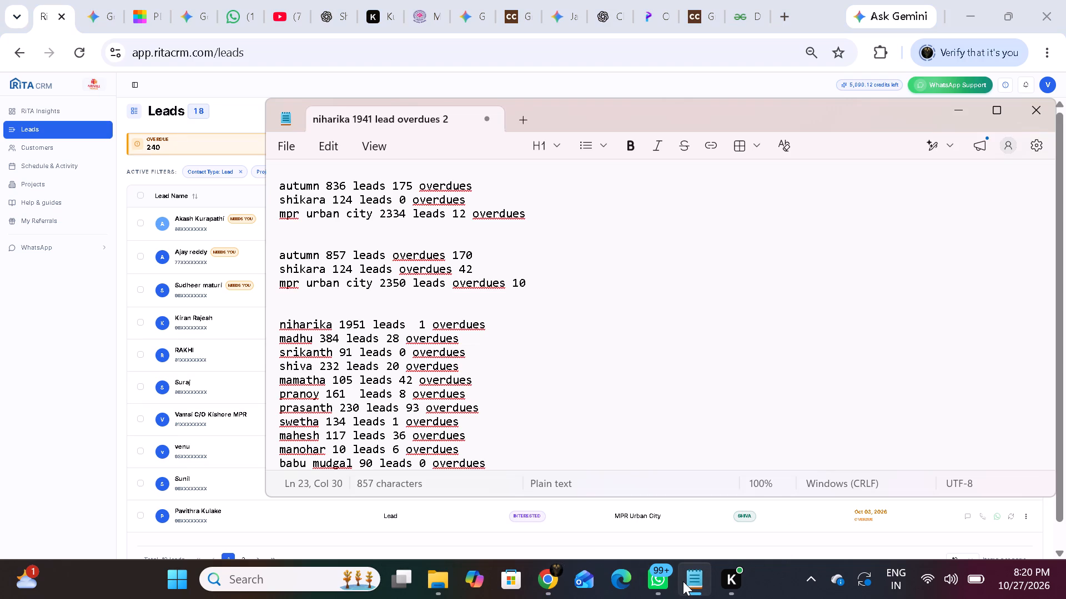
pyautogui.click(561, 286)
pyautogui.press('BackSpace')
pyautogui.press('8')
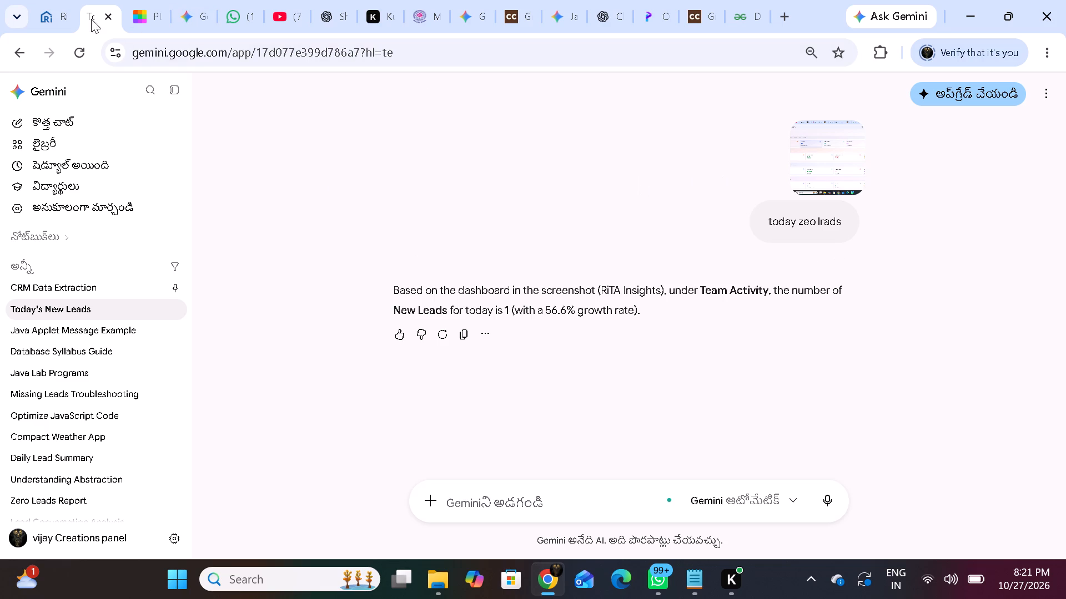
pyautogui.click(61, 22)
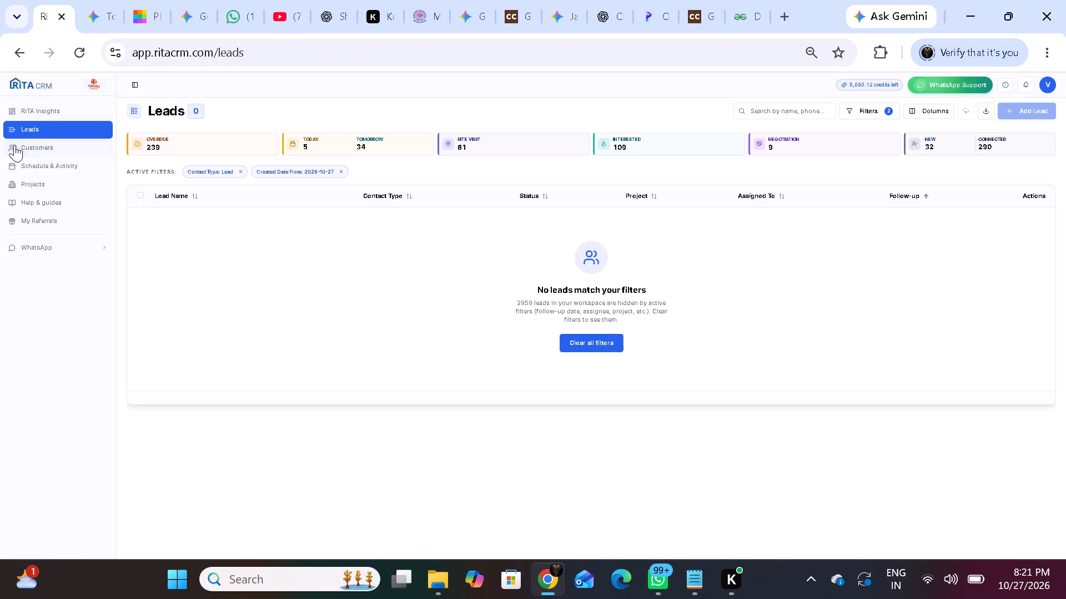
# Open the RiTA Insights page in the CRM.
pyautogui.click(31, 110)
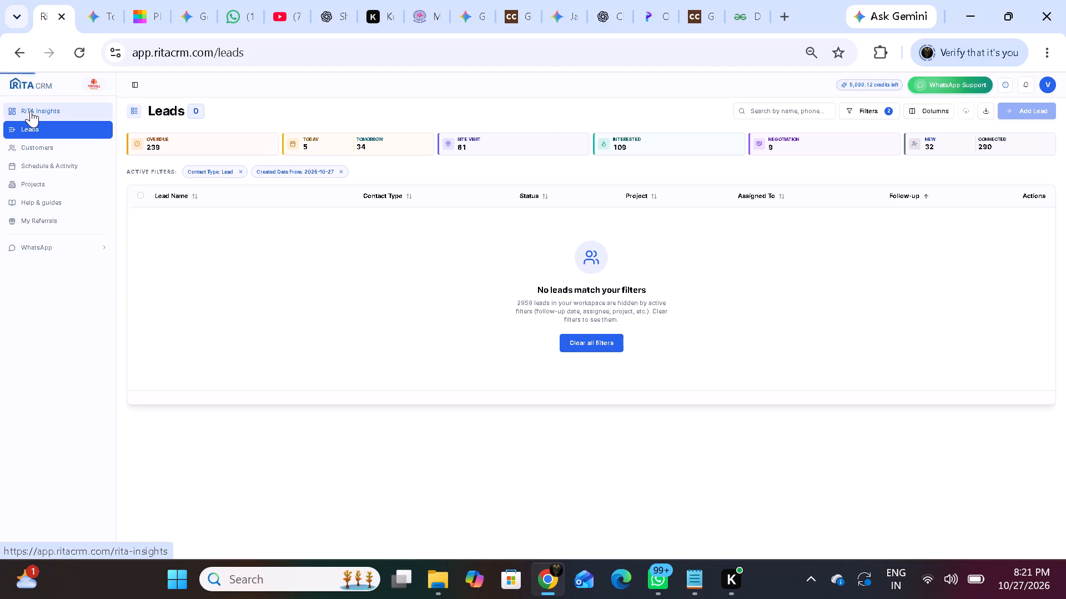
pyautogui.hscroll(1, 31, 110)
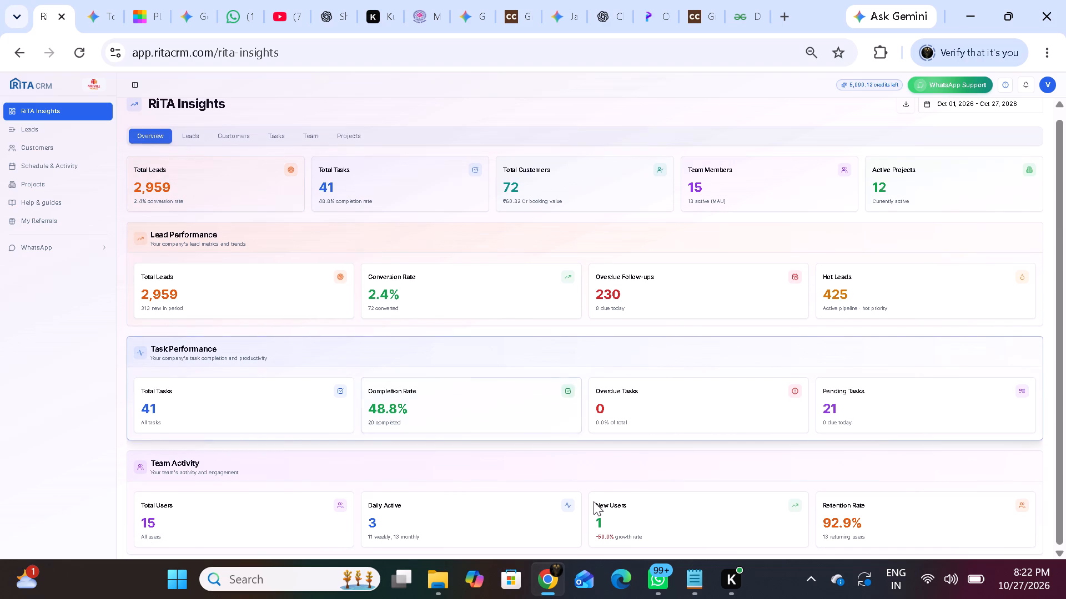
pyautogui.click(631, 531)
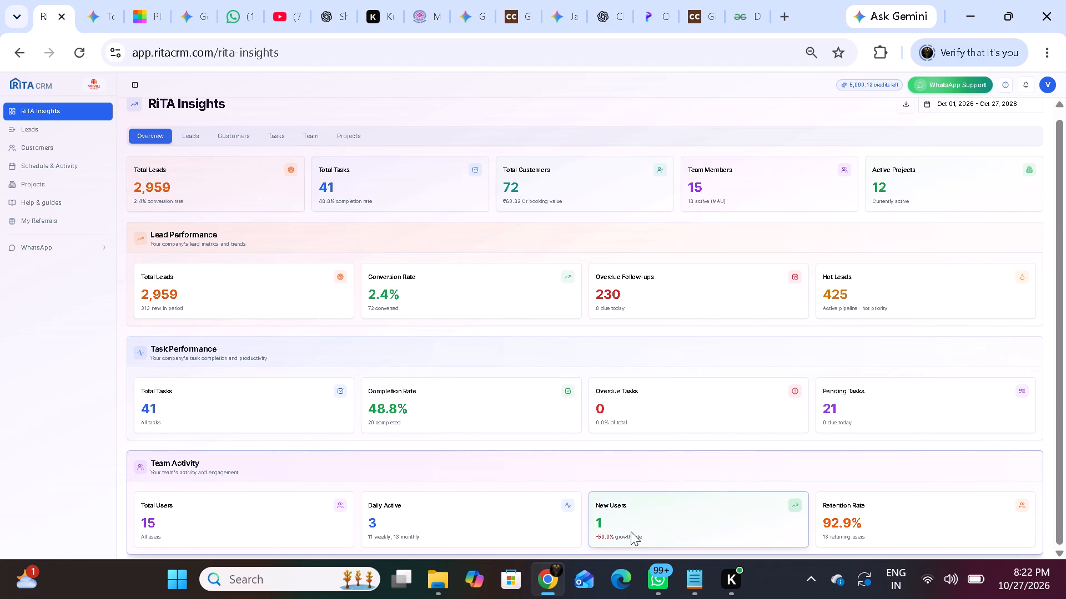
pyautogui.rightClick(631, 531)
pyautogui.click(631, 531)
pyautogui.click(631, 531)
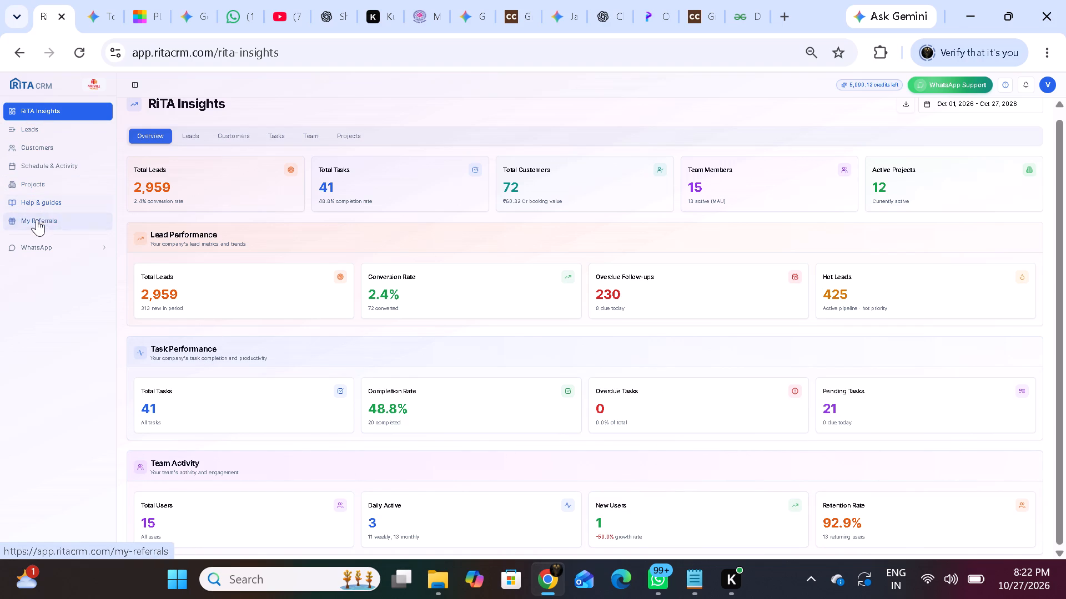
# Look through the CRM's WhatsApp inbox and Leads page, and examine the company-wide overview in WhatsApp reports.
pyautogui.click(35, 250)
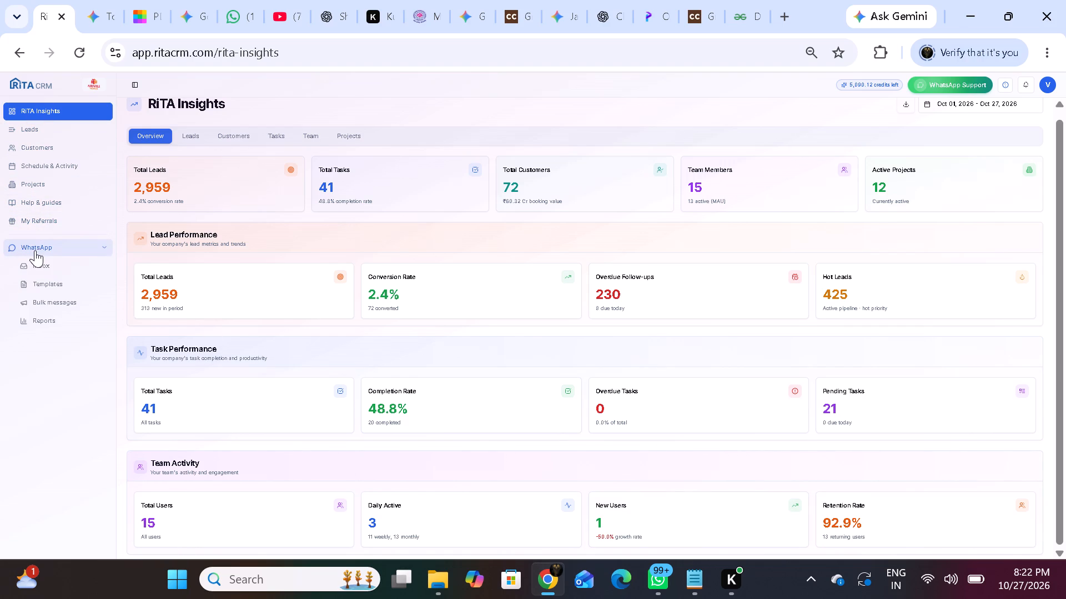
pyautogui.click(39, 266)
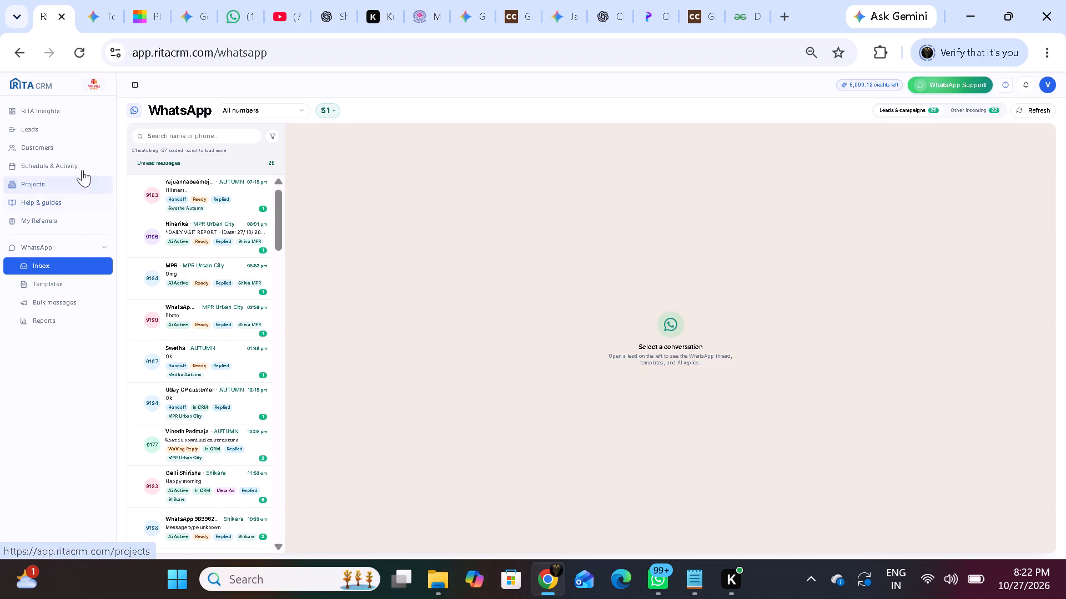
pyautogui.click(92, 123)
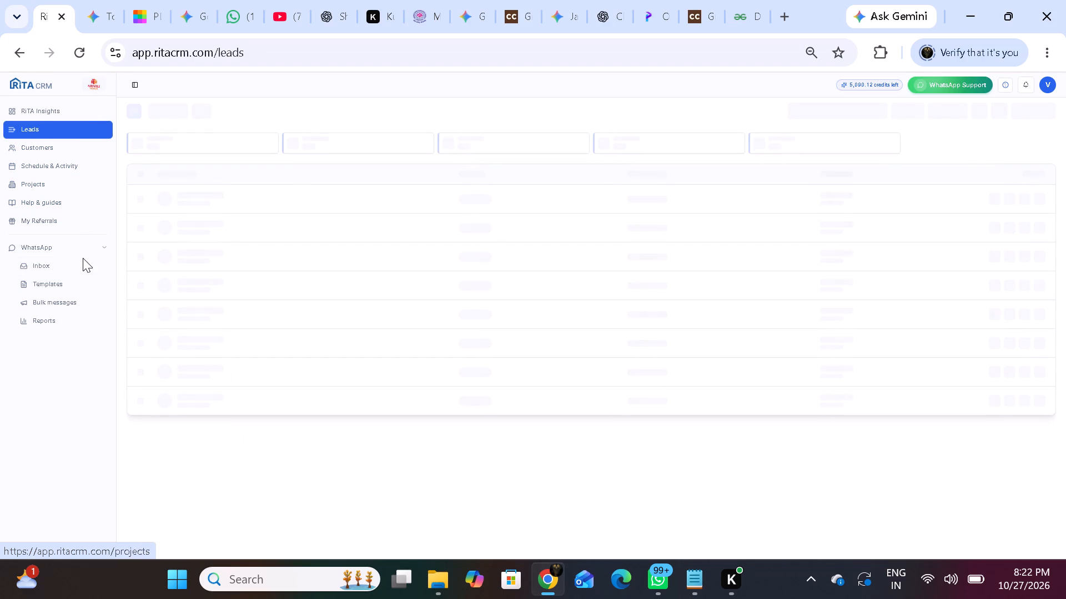
pyautogui.click(72, 320)
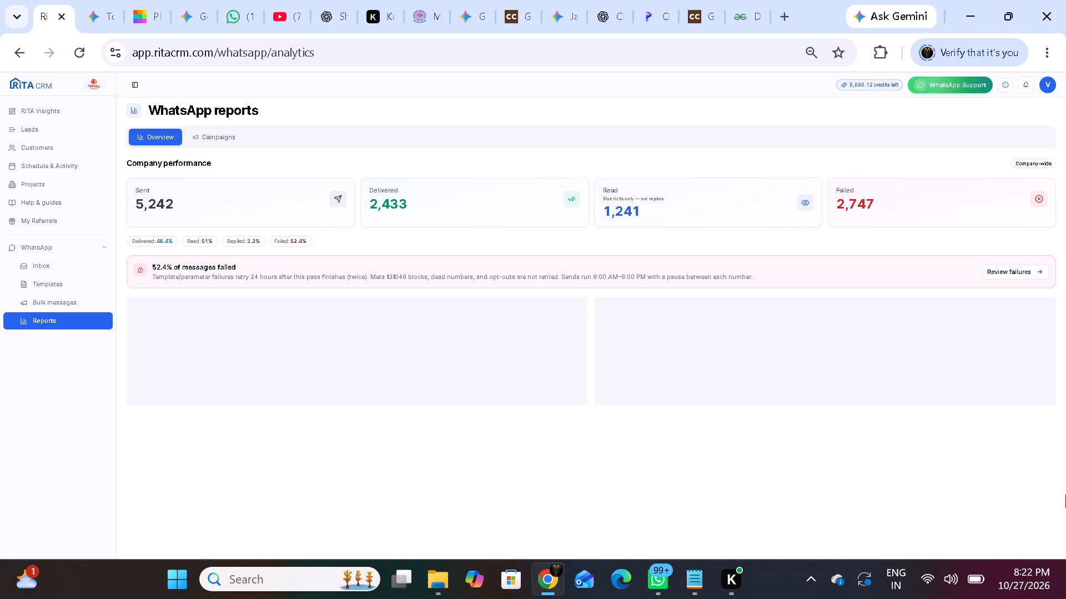
pyautogui.moveTo(1065, 495); pyautogui.dragTo(1065, 598)
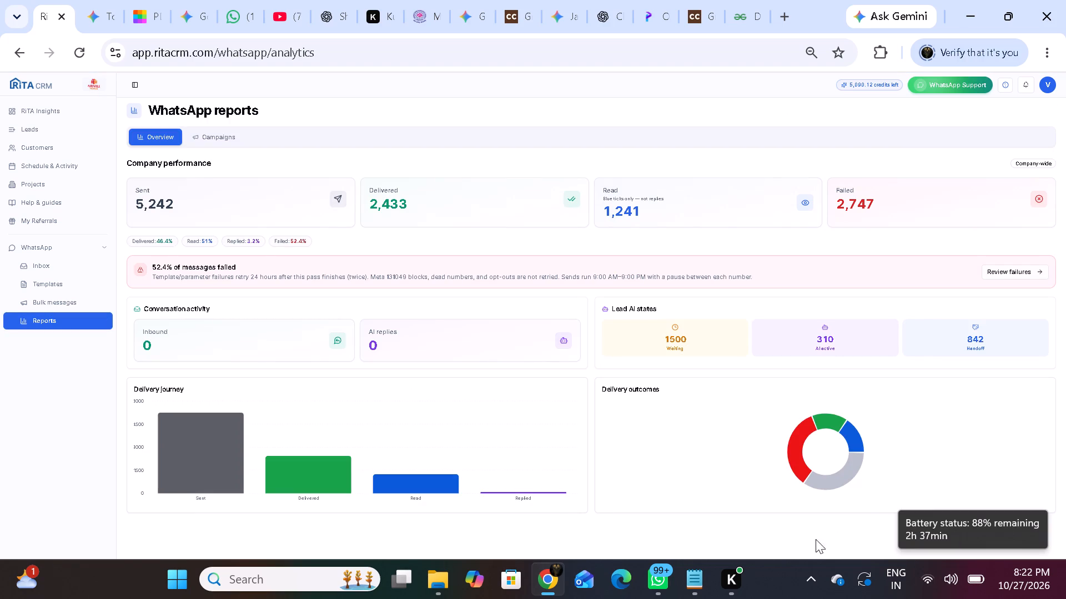
pyautogui.click(558, 513)
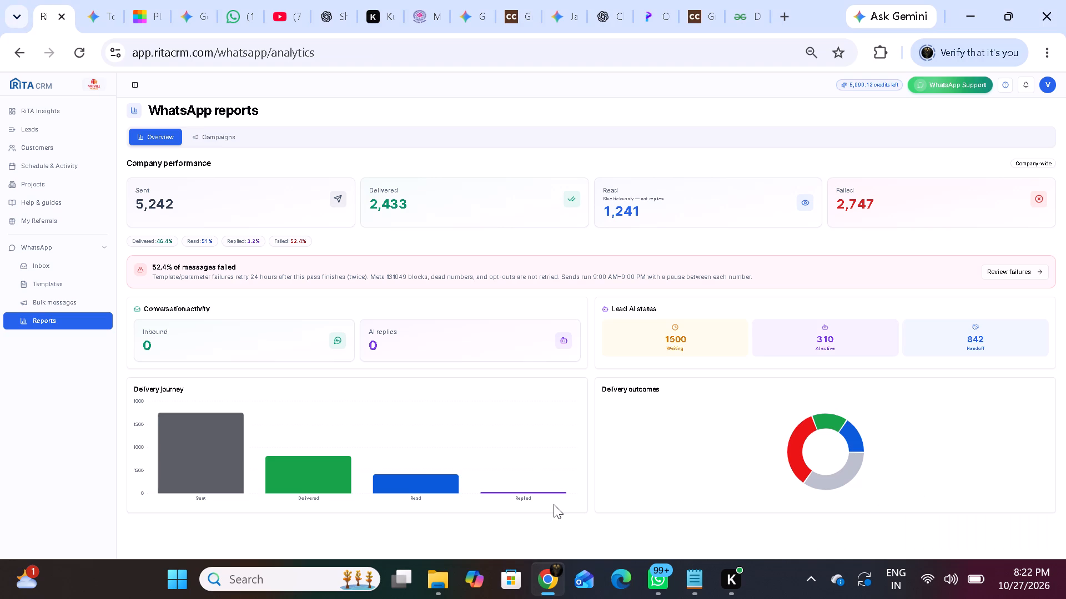
pyautogui.click(554, 504)
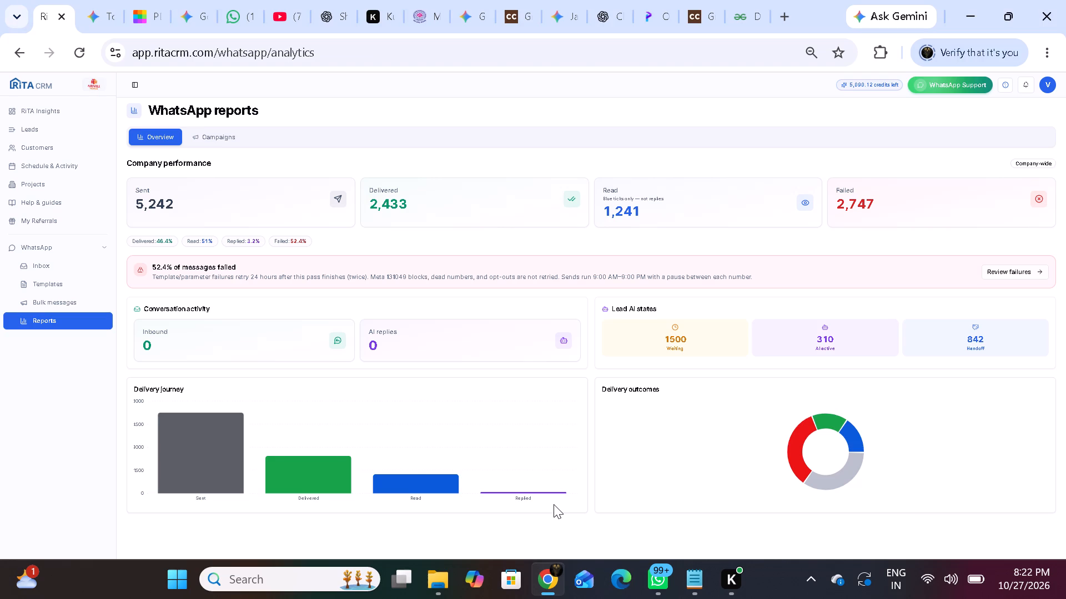
pyautogui.rightClick(554, 504)
# Find and open Excel using the search term "exc".
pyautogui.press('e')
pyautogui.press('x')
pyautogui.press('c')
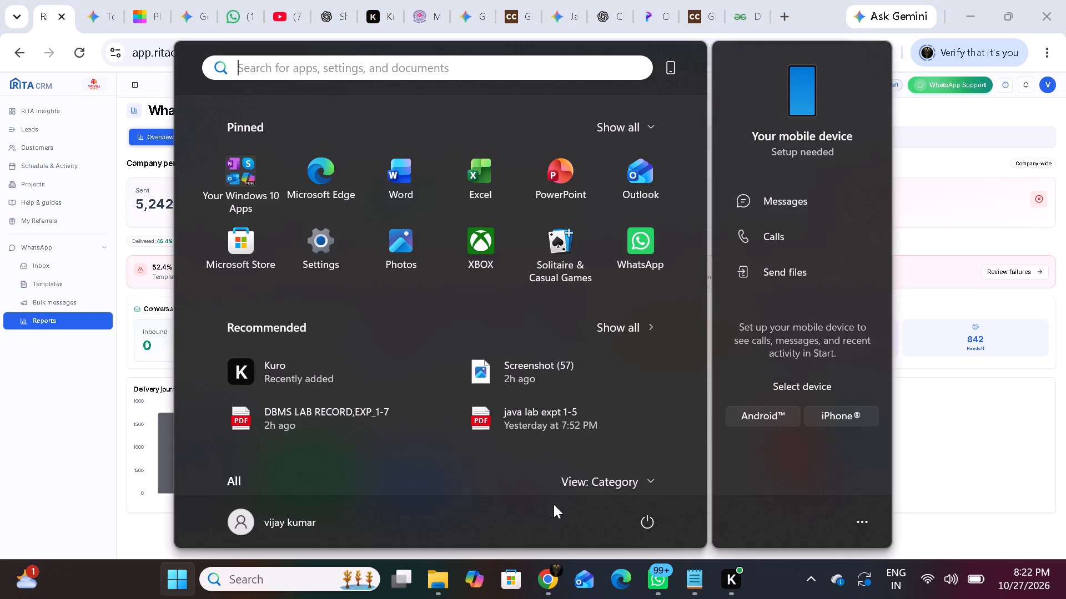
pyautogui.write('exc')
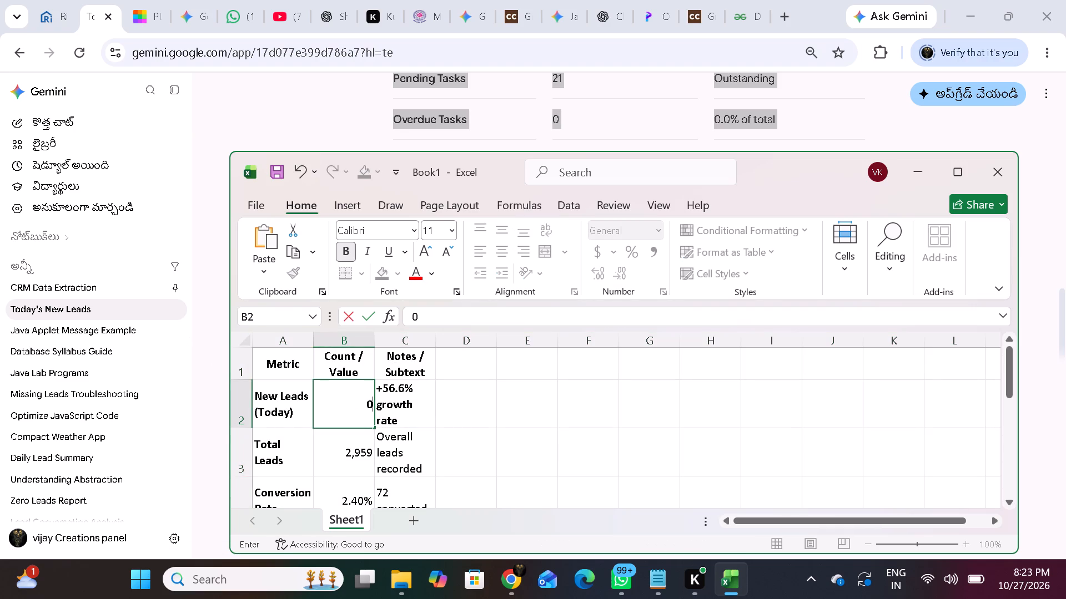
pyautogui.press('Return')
# Maximize the workbook window and centre the contents of the whole metrics table, A1:C14, horizontally.
pyautogui.moveTo(400, 352); pyautogui.dragTo(395, 365)
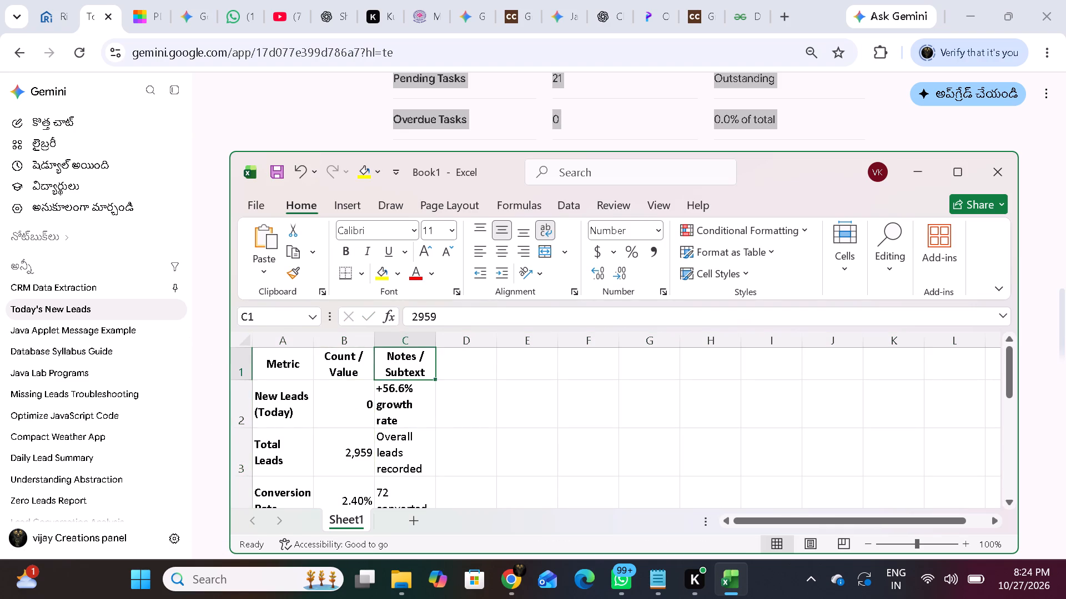
pyautogui.moveTo(395, 365); pyautogui.dragTo(295, 405)
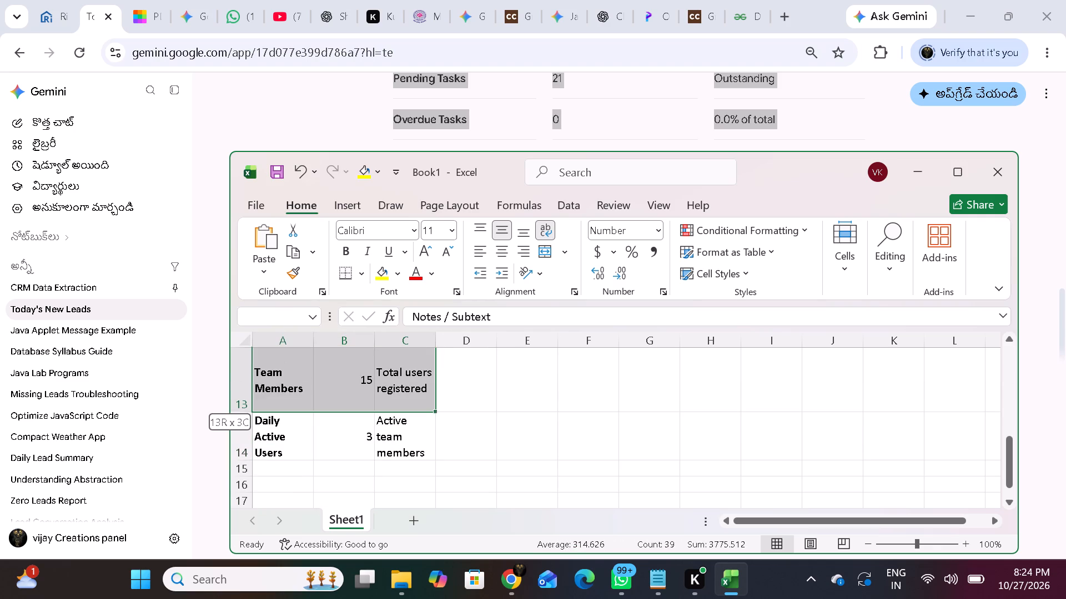
pyautogui.moveTo(295, 405); pyautogui.dragTo(290, 416)
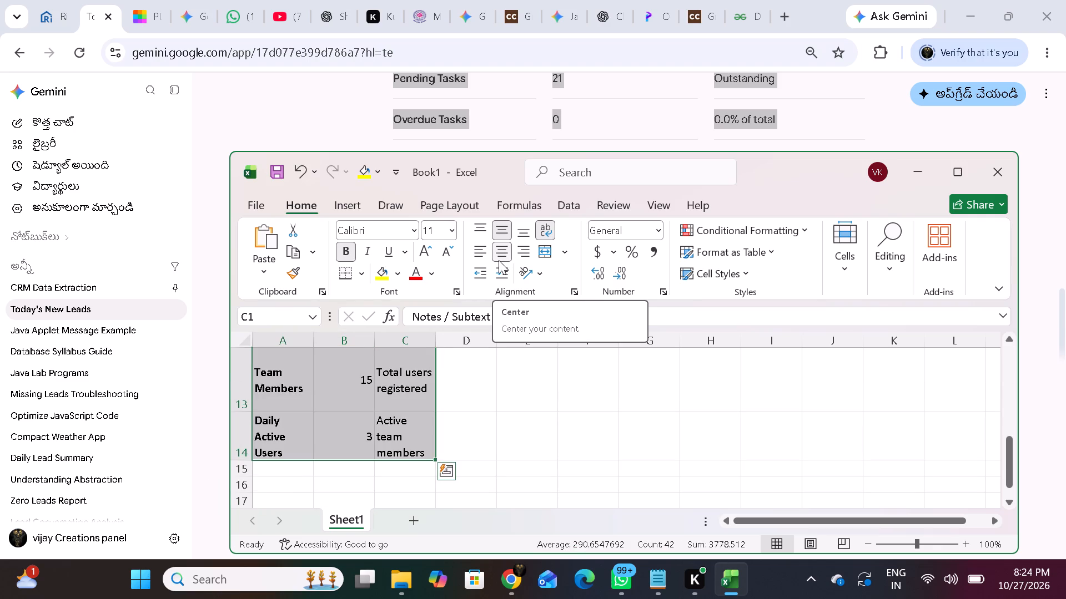
pyautogui.click(950, 174)
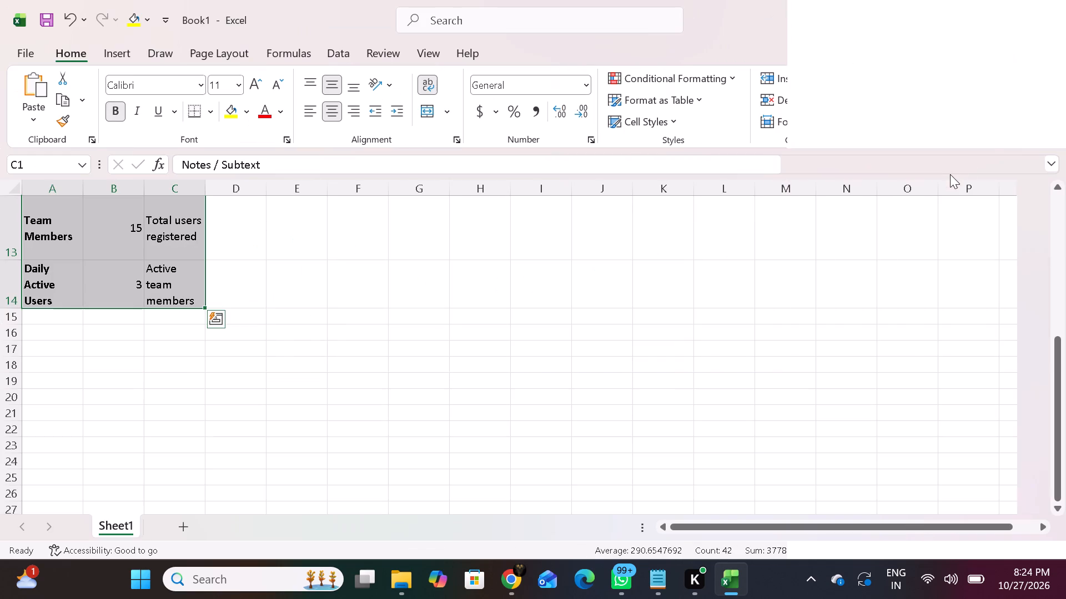
pyautogui.click(334, 109)
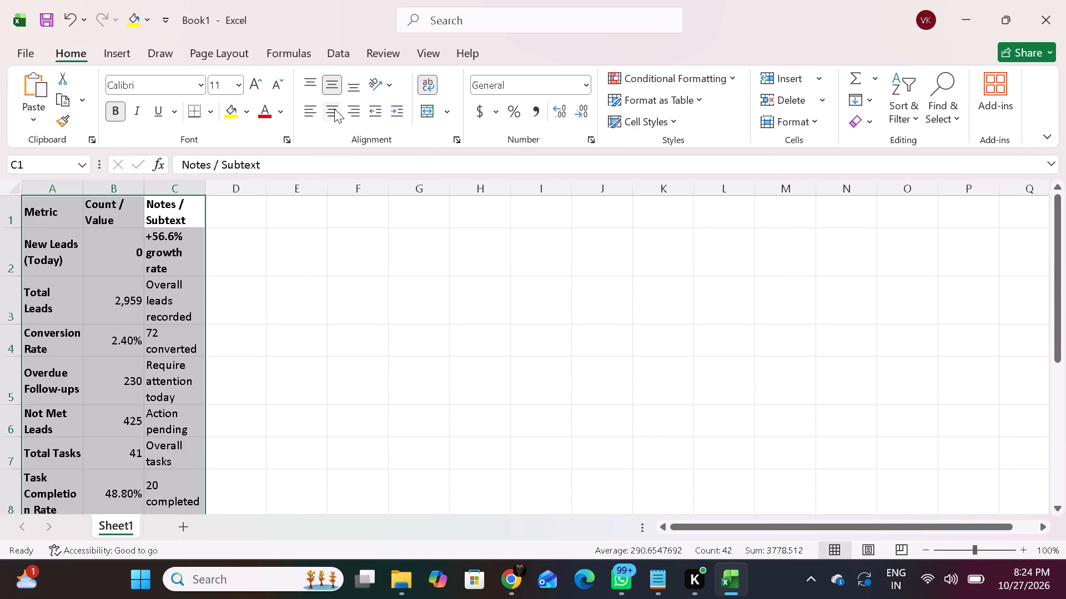
pyautogui.click(334, 109)
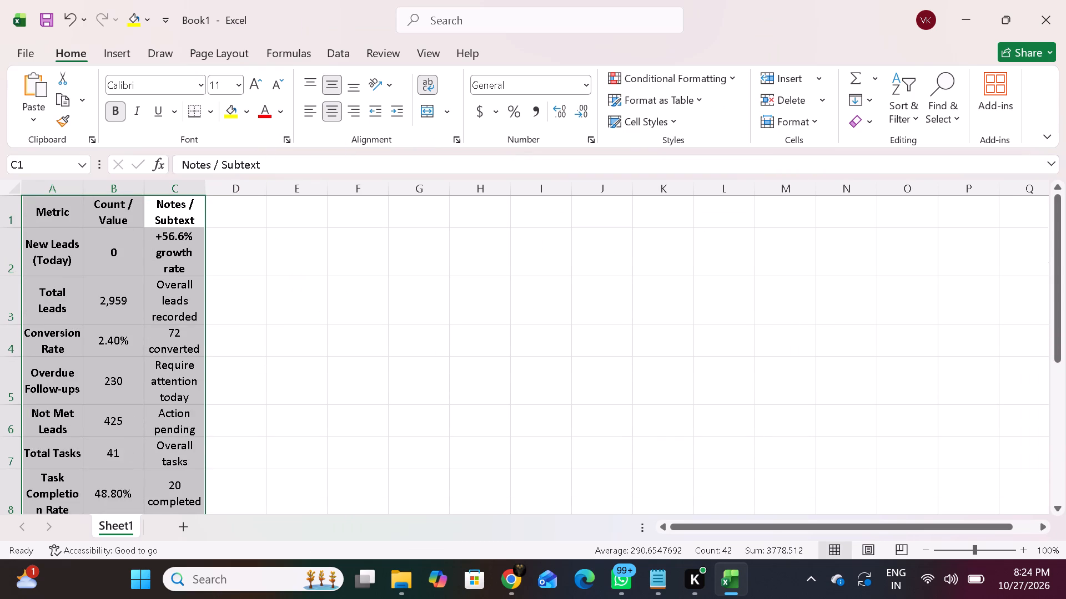
# Widen columns C, B and A individually so the header texts fit on one line and words stay unbroken.
pyautogui.moveTo(204, 190); pyautogui.dragTo(213, 194)
pyautogui.moveTo(213, 194); pyautogui.dragTo(227, 197)
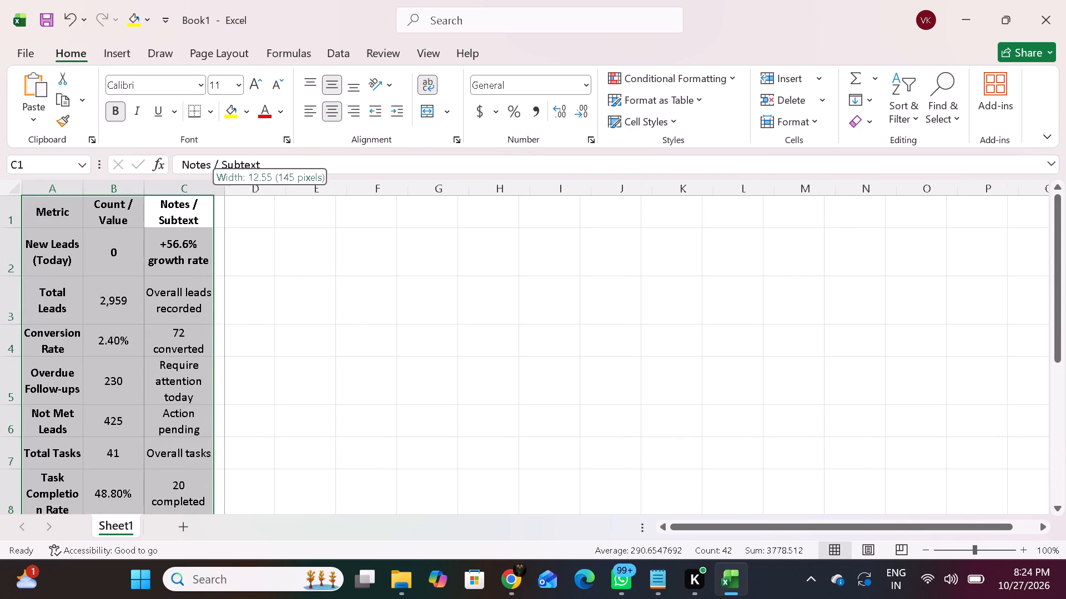
pyautogui.moveTo(227, 197); pyautogui.dragTo(232, 199)
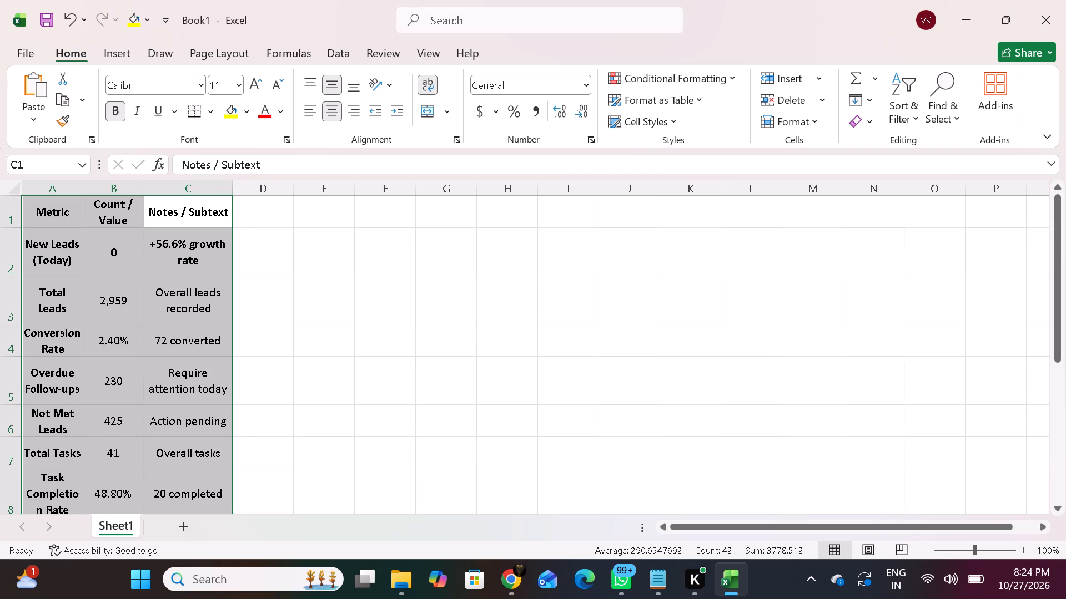
pyautogui.moveTo(144, 188); pyautogui.dragTo(160, 190)
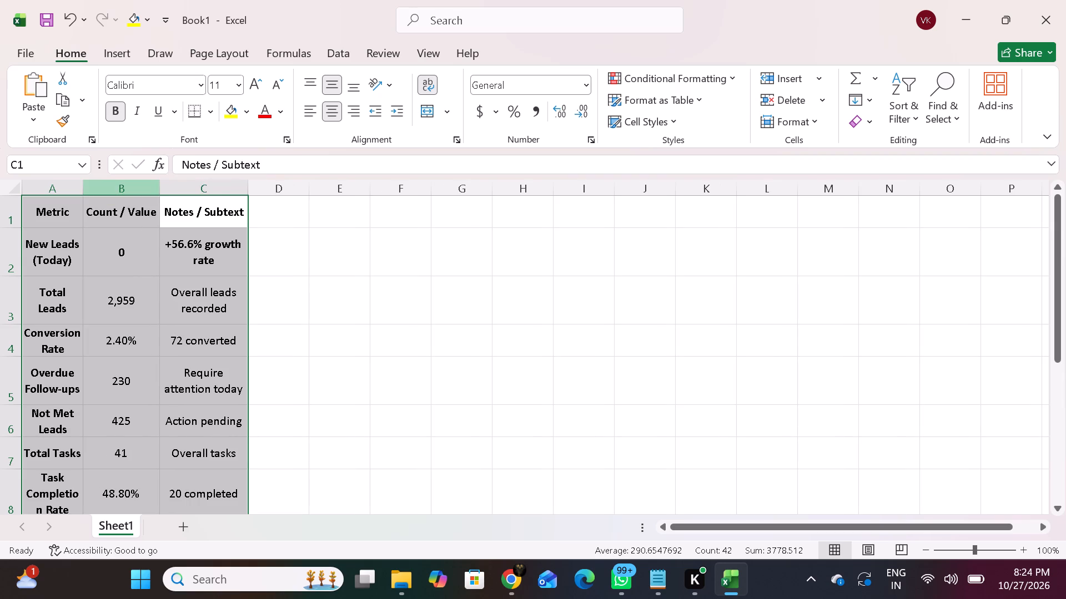
pyautogui.moveTo(79, 190); pyautogui.dragTo(86, 193)
pyautogui.scroll(-1, 85, 319)
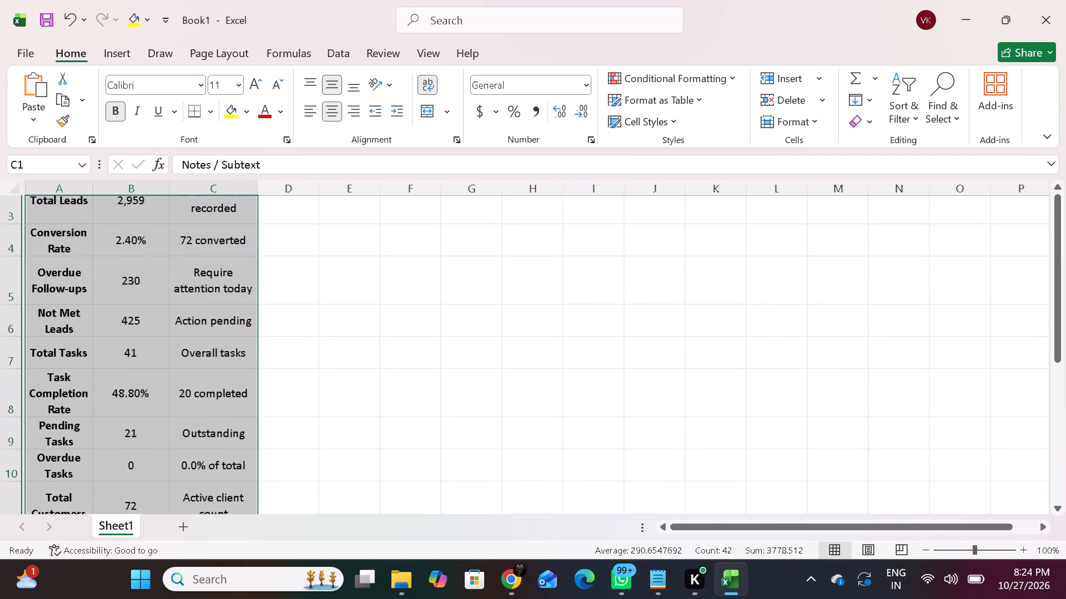
pyautogui.scroll(-2, 85, 319)
pyautogui.scroll(4, 85, 319)
pyautogui.moveTo(373, 309); pyautogui.dragTo(312, 266)
pyautogui.click(392, 277)
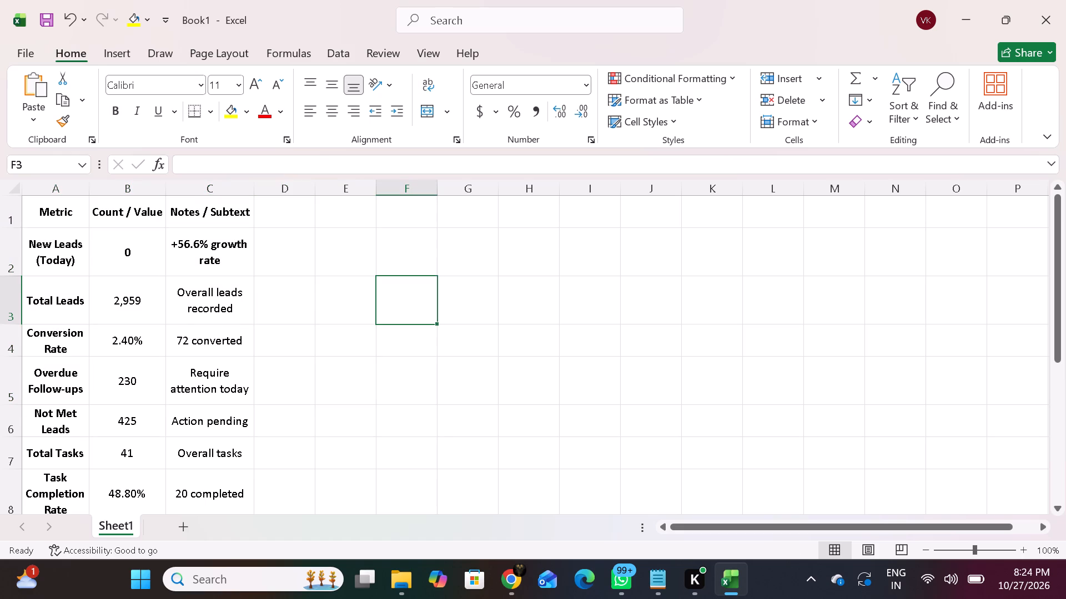
# Make the header row taller and fill header cells A1:C1 with gold.
pyautogui.moveTo(14, 230); pyautogui.dragTo(21, 247)
pyautogui.moveTo(54, 232); pyautogui.dragTo(173, 232)
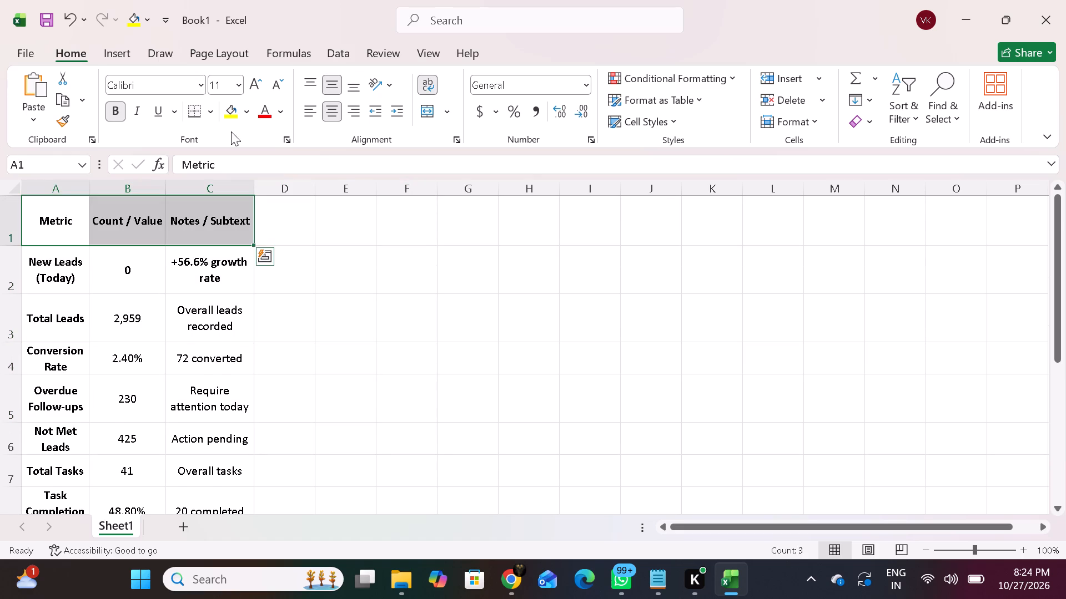
pyautogui.click(247, 114)
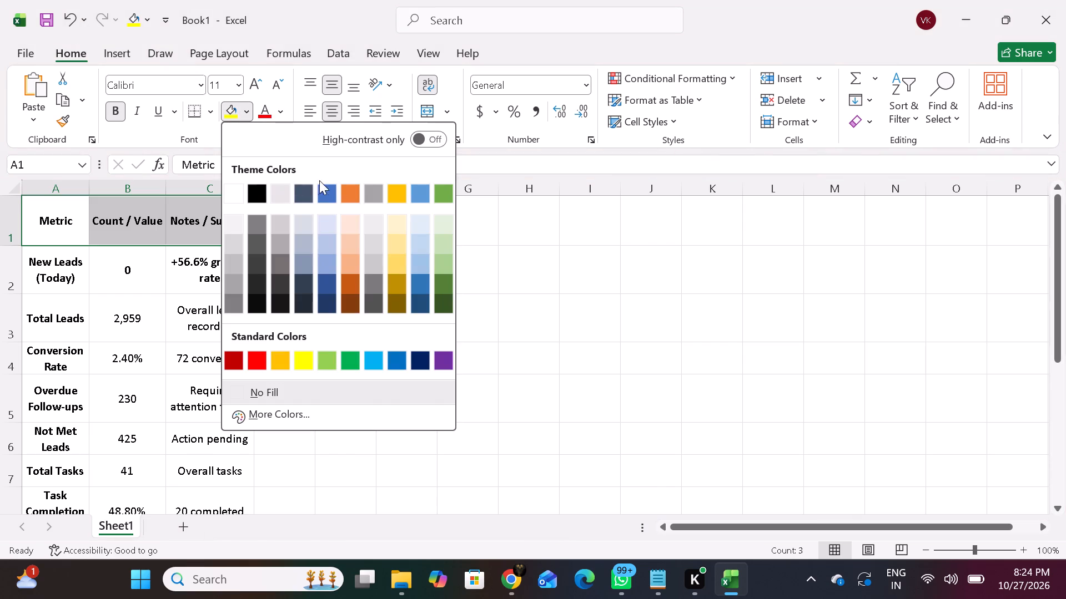
pyautogui.click(356, 194)
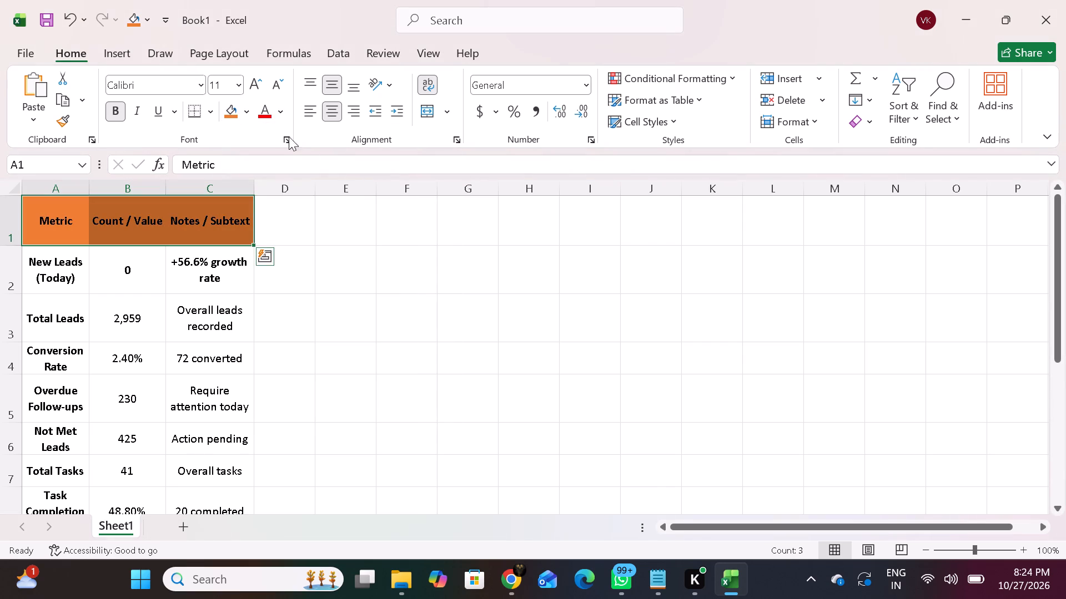
pyautogui.click(248, 112)
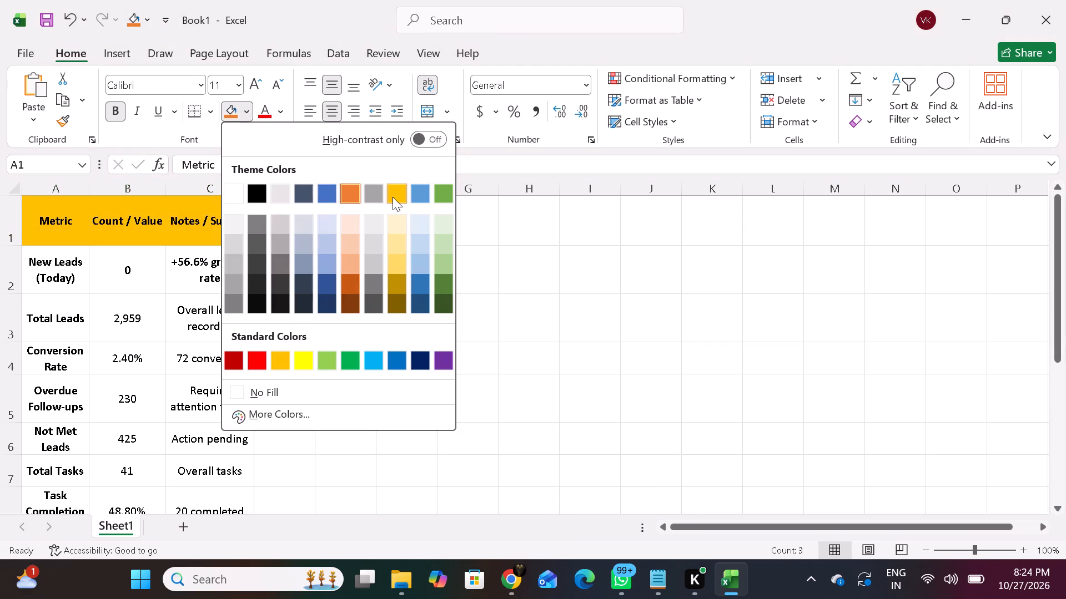
pyautogui.click(393, 197)
# Fill the New Leads (Today) row, A2:C2, with the lightest gold tint.
pyautogui.moveTo(218, 268); pyautogui.dragTo(69, 270)
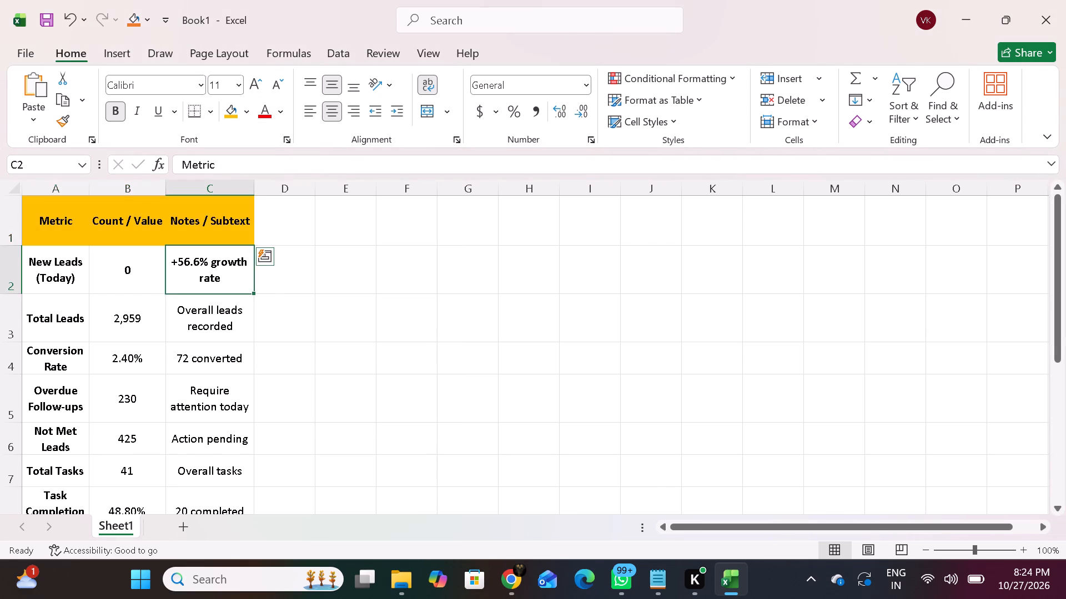
pyautogui.moveTo(69, 270); pyautogui.dragTo(66, 270)
pyautogui.click(247, 112)
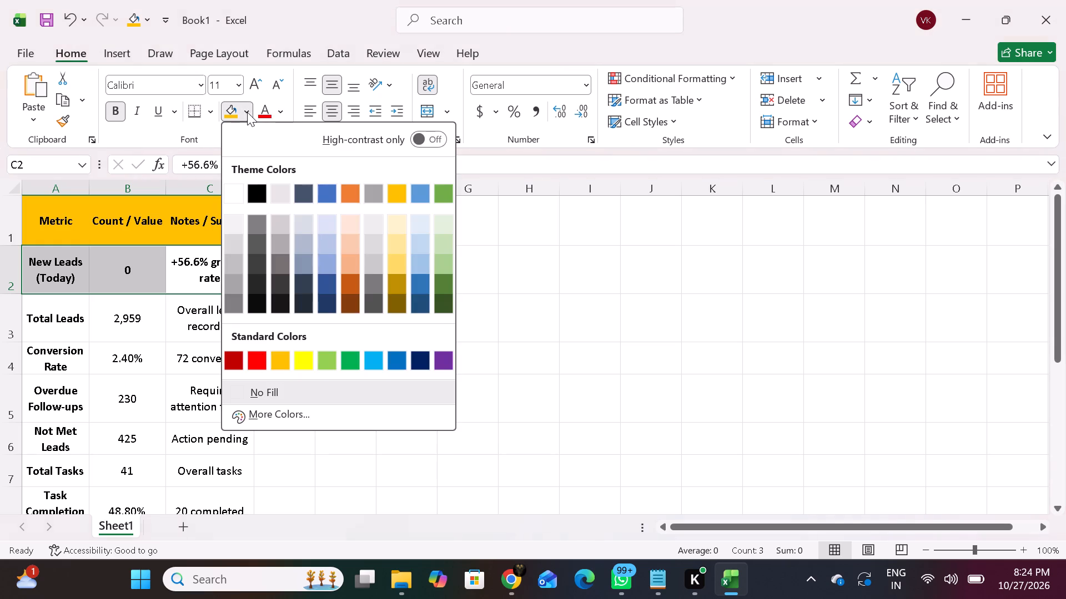
pyautogui.click(392, 225)
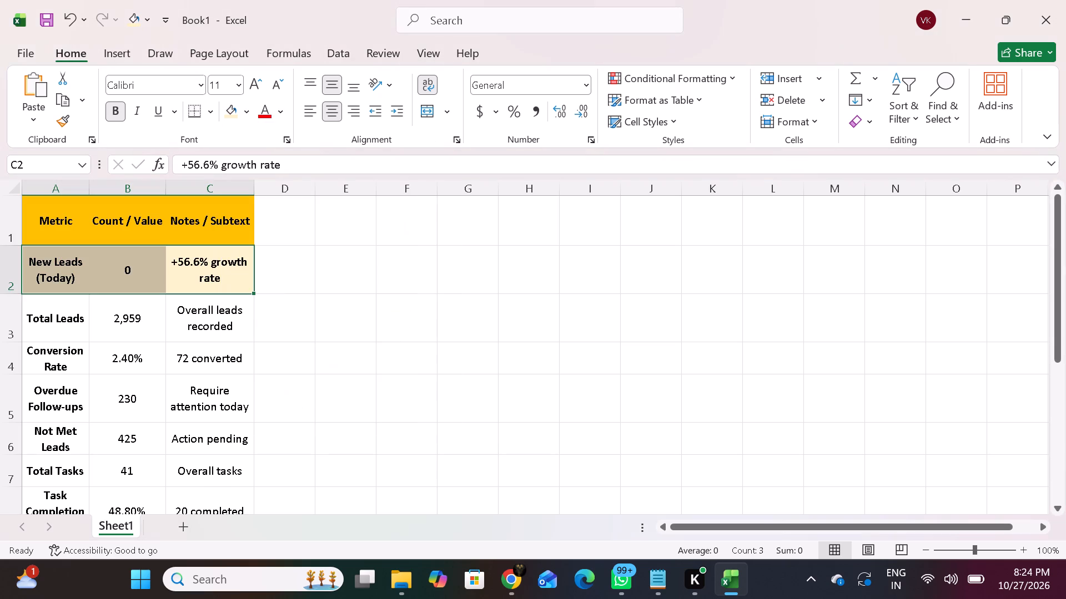
# Fill the metric names from Total Leads to Daily Active Users, A3:A14, with the lightest blue tint.
pyautogui.scroll(-1, 77, 329)
pyautogui.moveTo(61, 276); pyautogui.dragTo(61, 490)
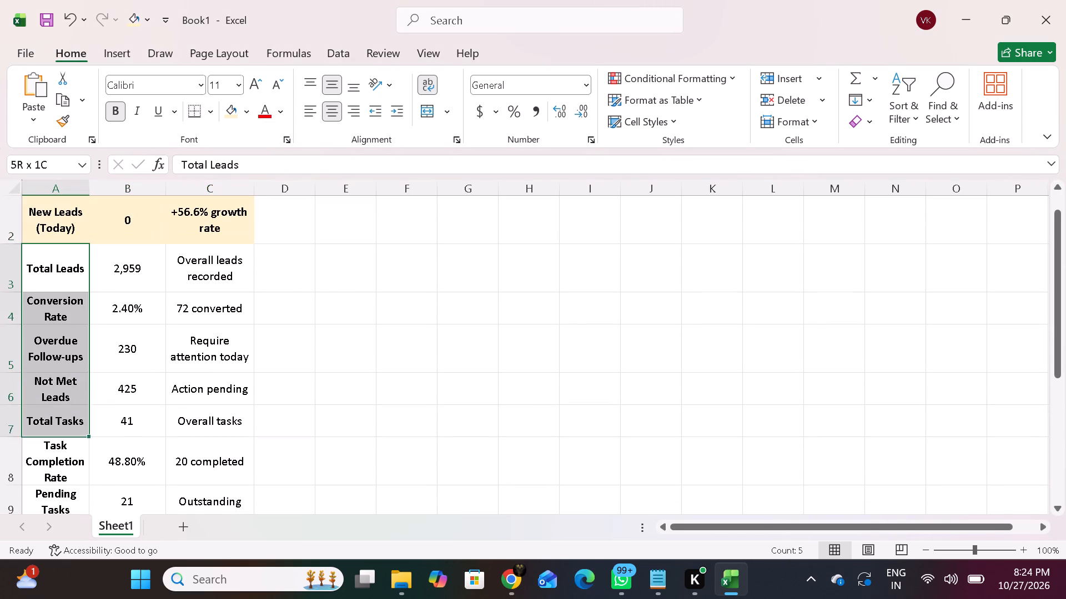
pyautogui.moveTo(61, 490); pyautogui.dragTo(63, 476)
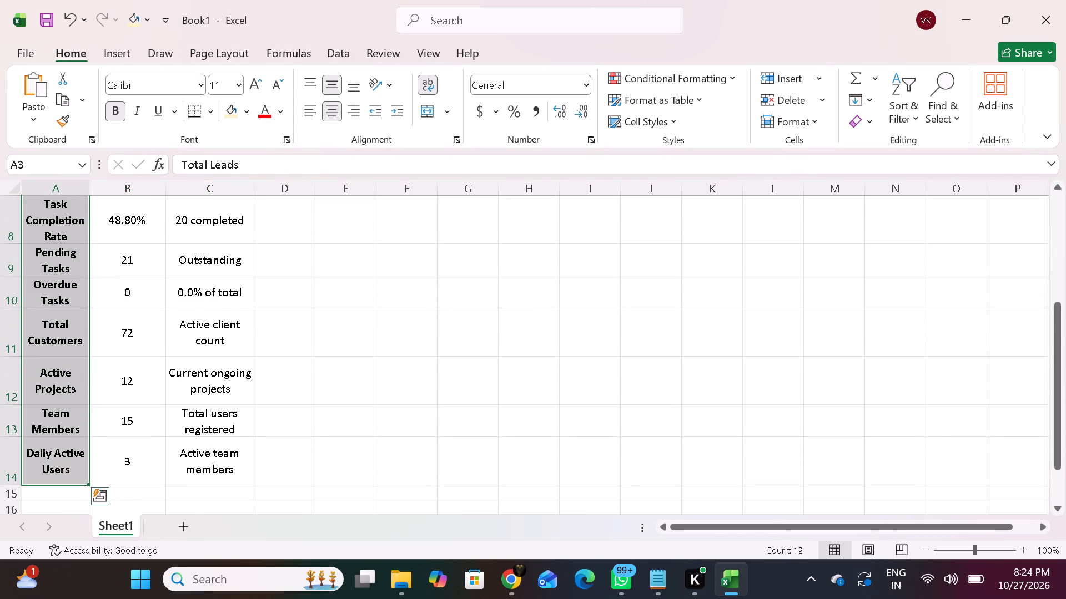
pyautogui.click(250, 103)
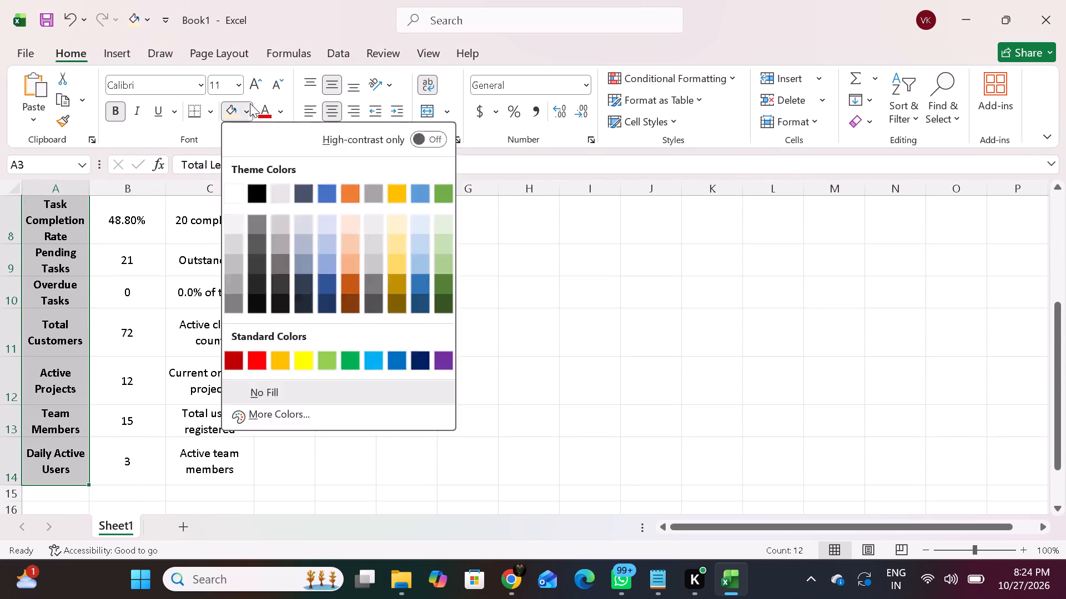
pyautogui.click(329, 221)
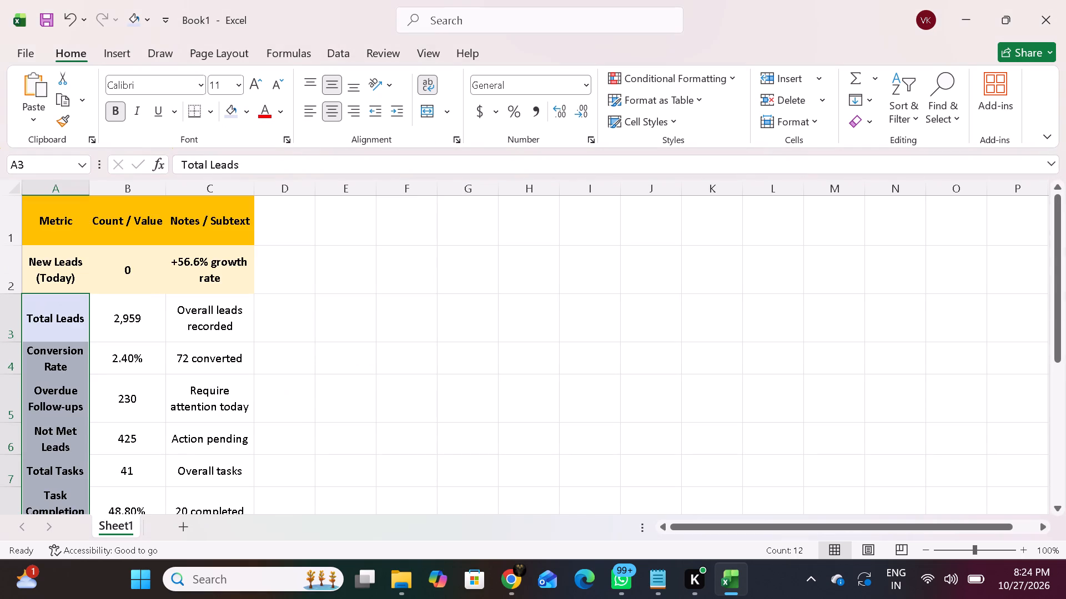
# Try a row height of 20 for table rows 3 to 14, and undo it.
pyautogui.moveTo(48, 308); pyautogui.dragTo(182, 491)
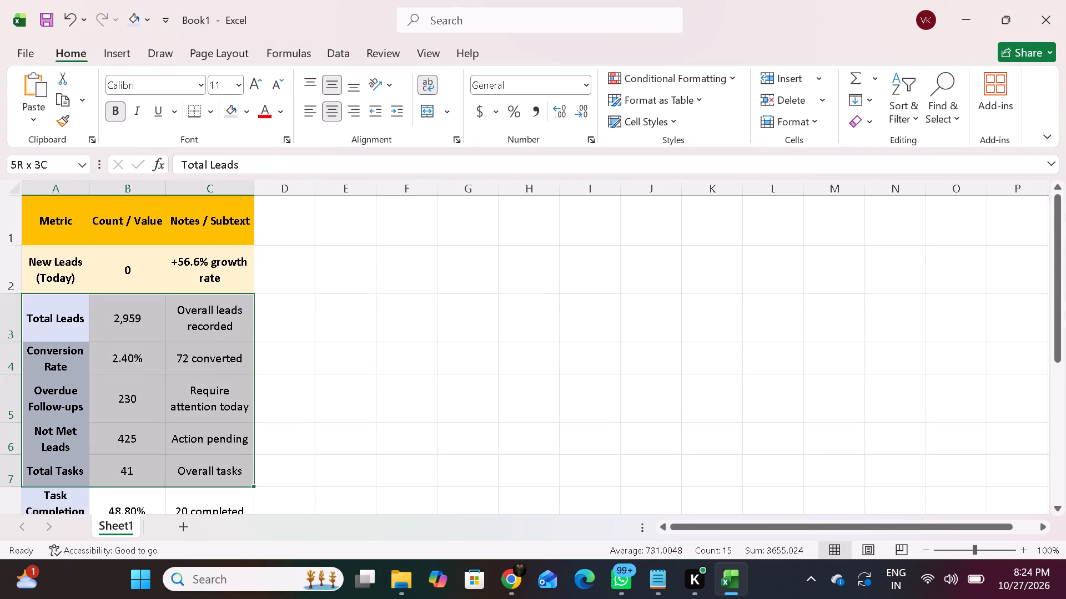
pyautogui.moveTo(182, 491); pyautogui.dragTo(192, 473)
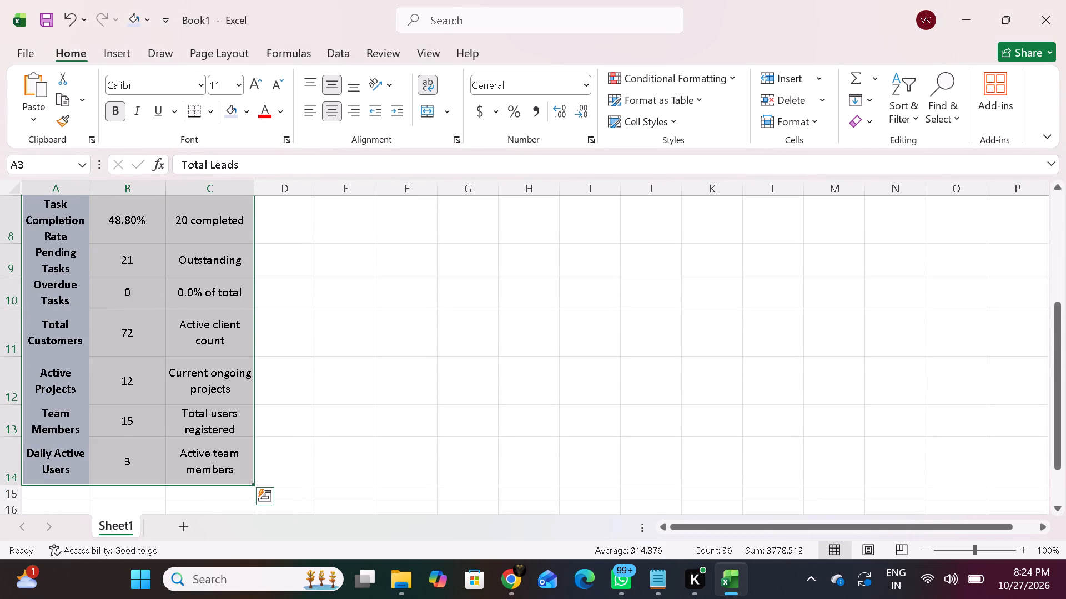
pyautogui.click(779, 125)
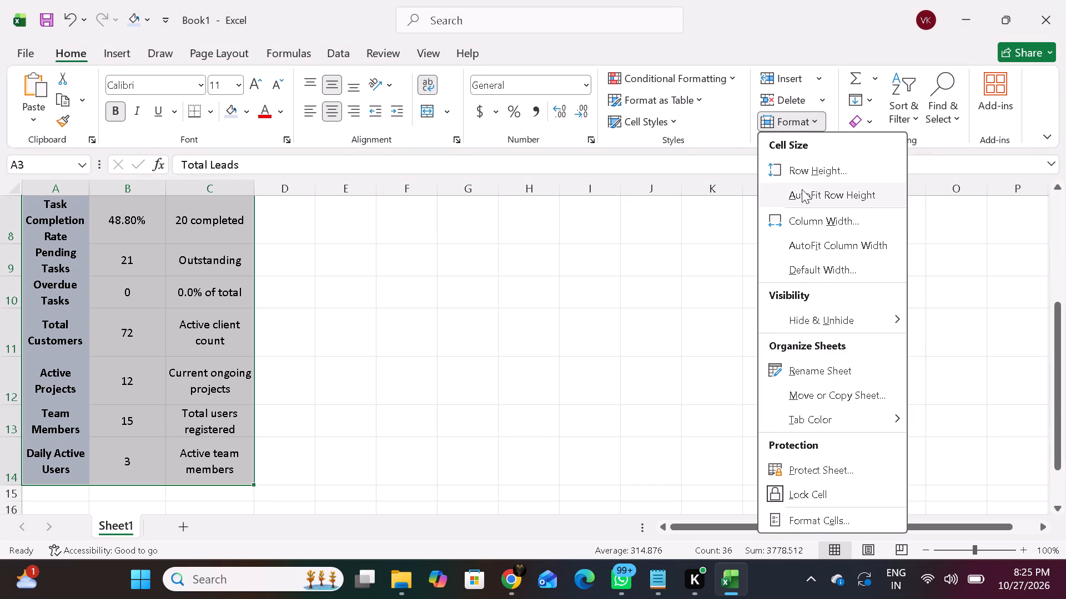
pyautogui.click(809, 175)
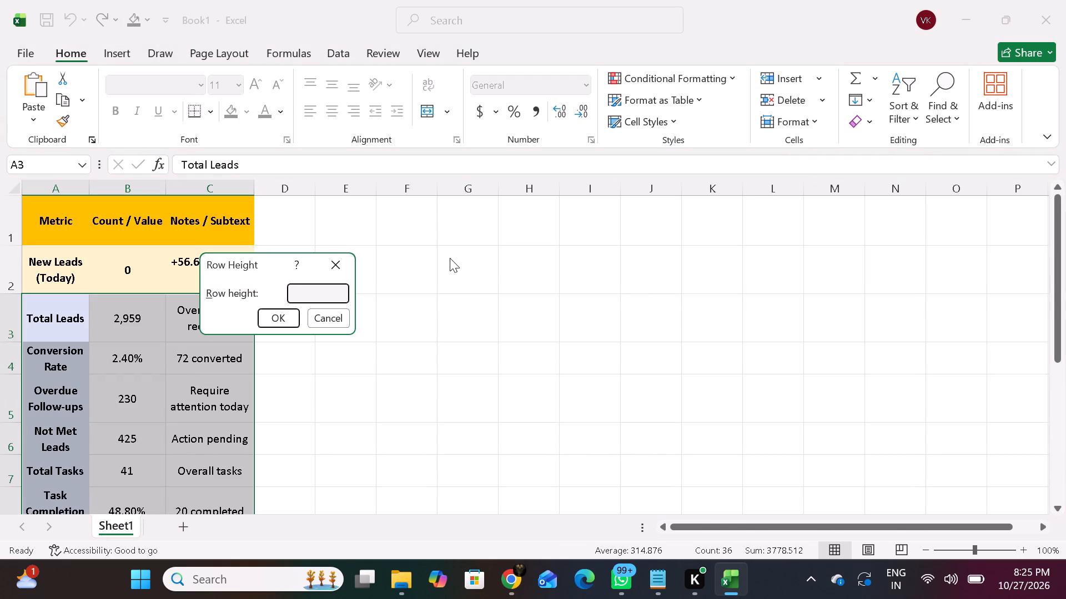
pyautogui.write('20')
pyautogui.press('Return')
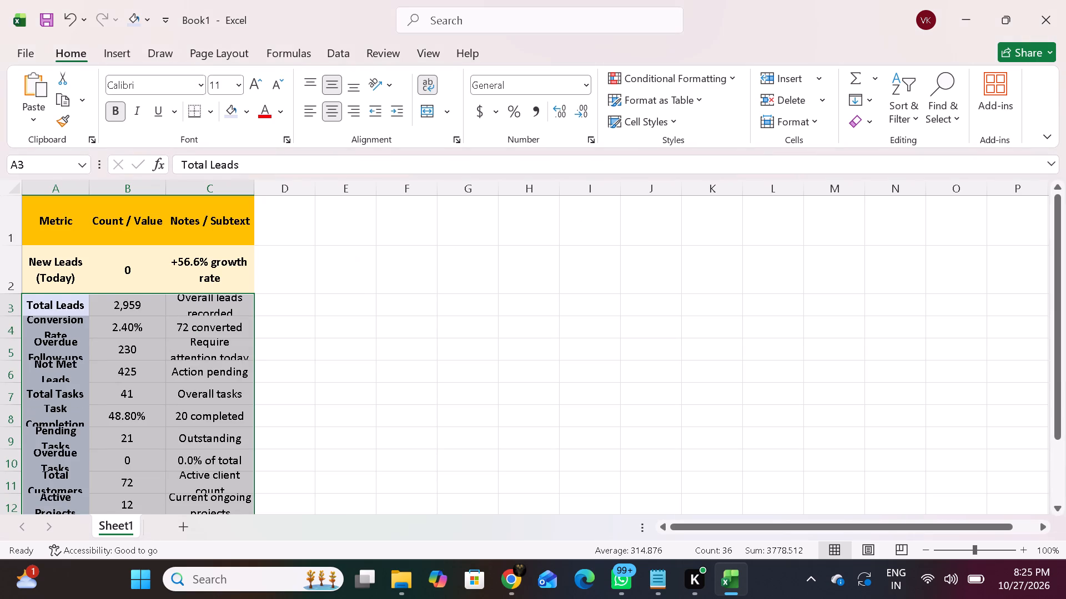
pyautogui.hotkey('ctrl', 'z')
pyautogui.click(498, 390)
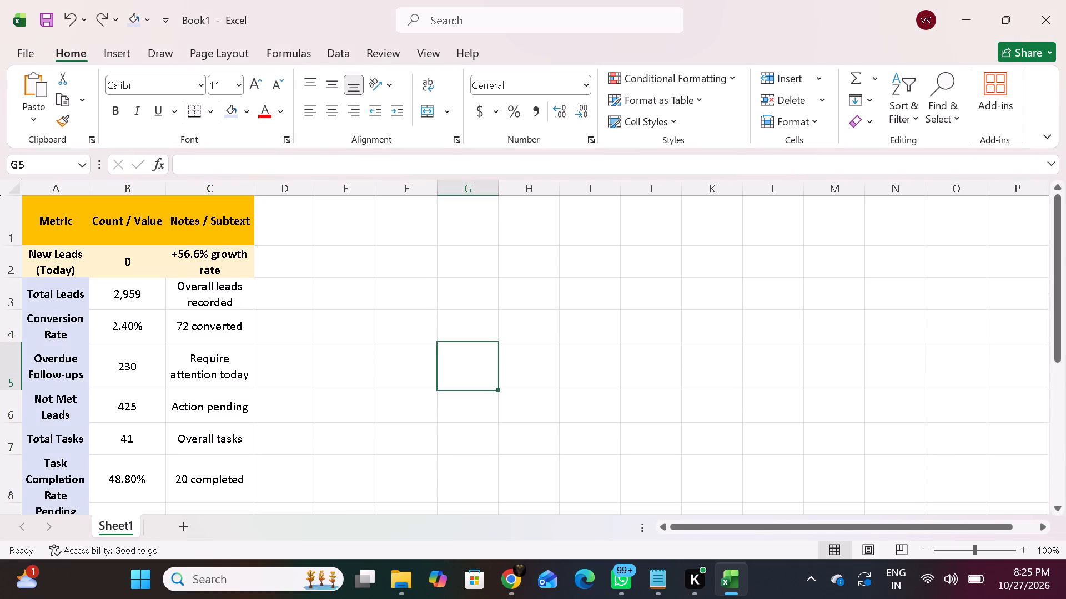
pyautogui.moveTo(13, 393); pyautogui.dragTo(13, 383)
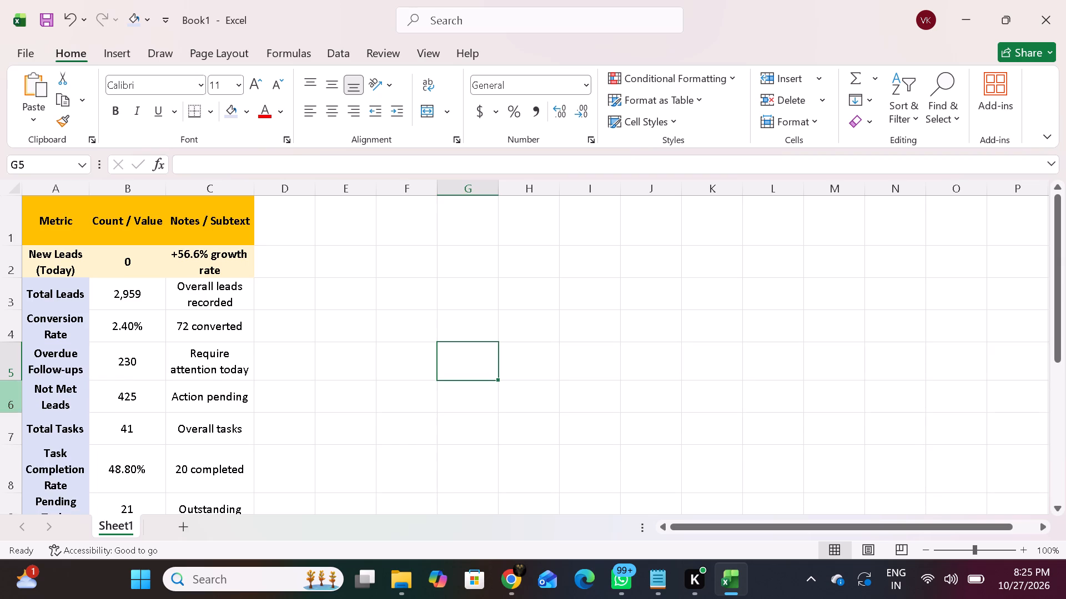
pyautogui.moveTo(8, 413); pyautogui.dragTo(10, 404)
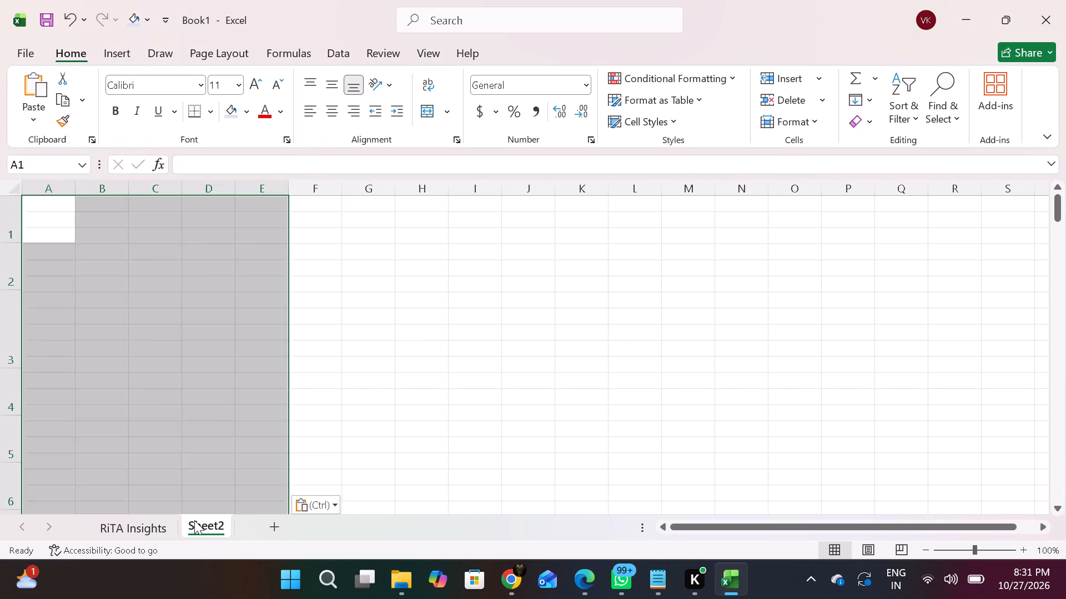
pyautogui.hotkey('ctrl', 'v')
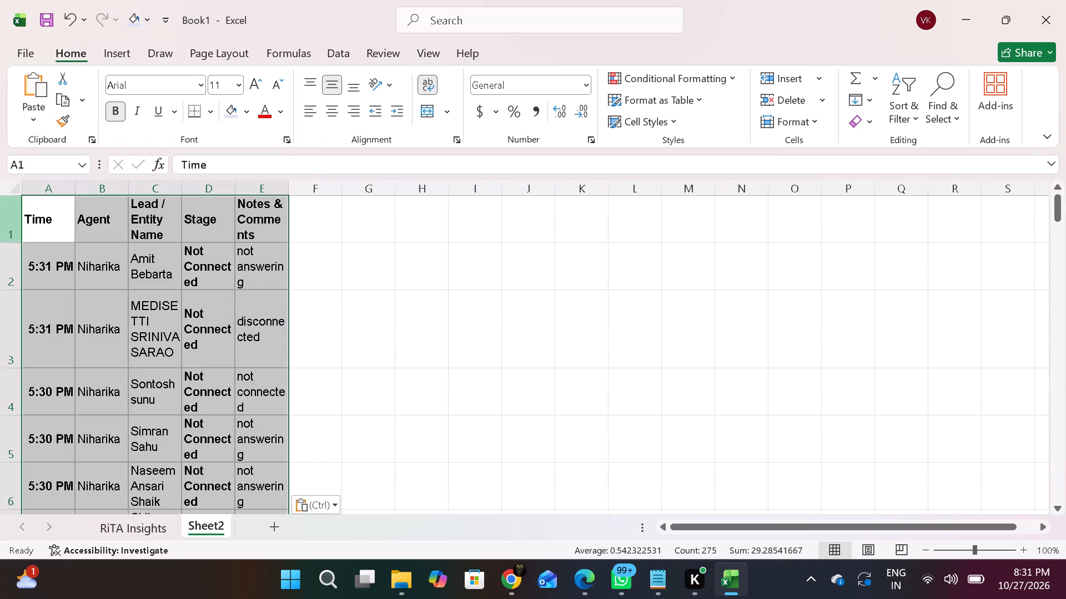
# Give all rows on Sheet2 one uniform height and centre the contents of every cell horizontally.
pyautogui.click(14, 190)
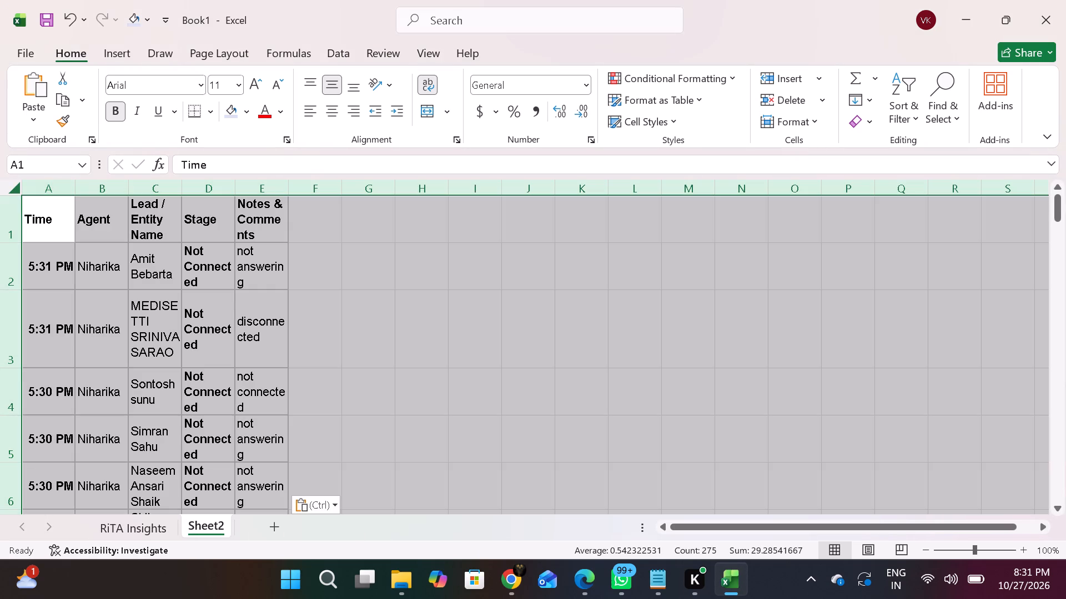
pyautogui.click(11, 190)
pyautogui.click(21, 290)
pyautogui.scroll(-1, 92, 329)
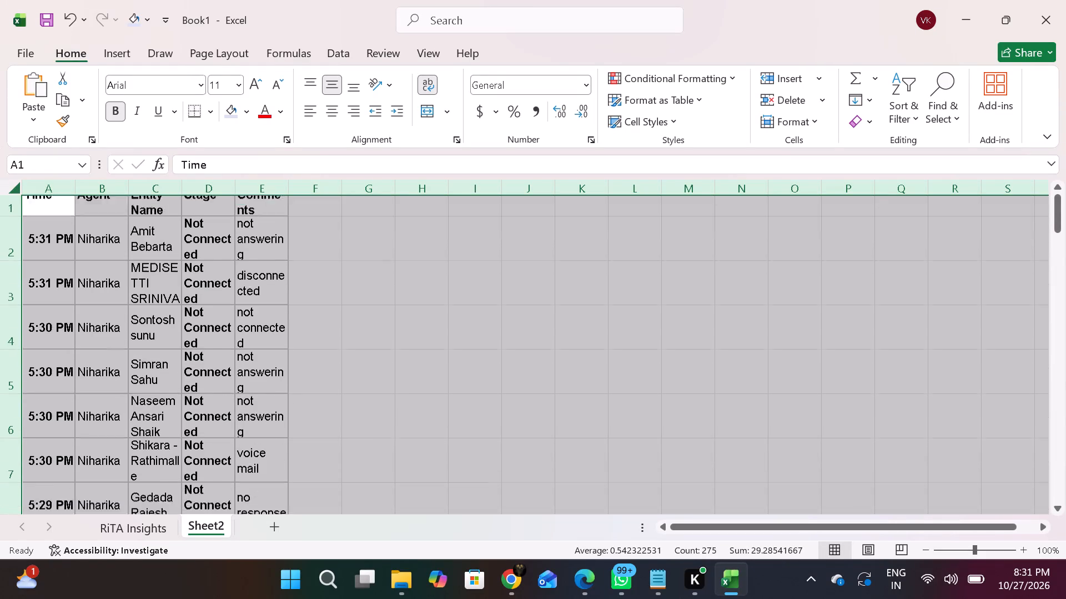
pyautogui.scroll(-3, 92, 329)
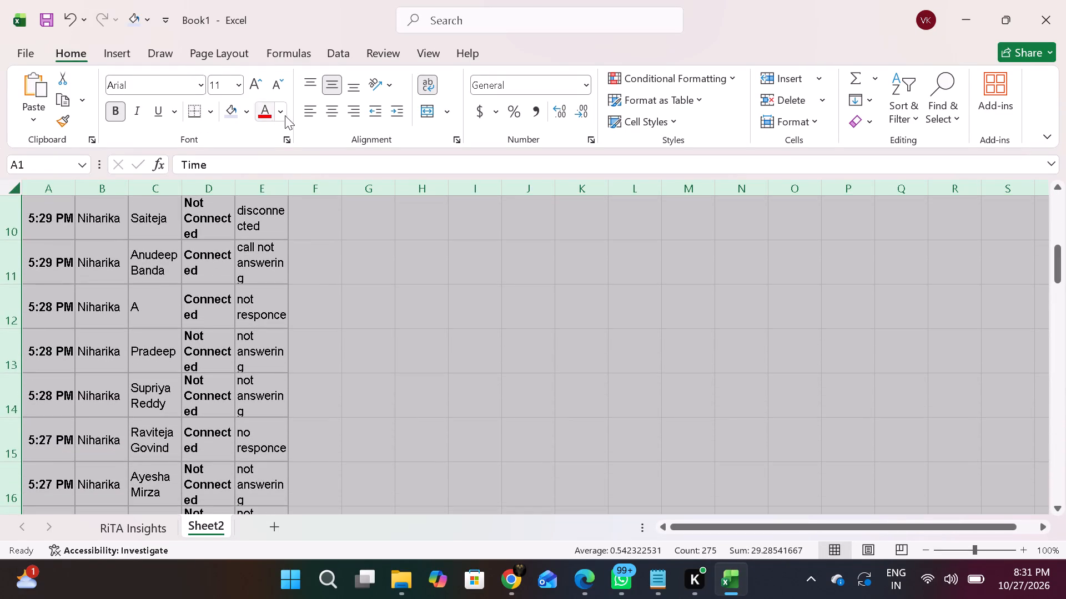
pyautogui.click(340, 111)
pyautogui.scroll(1, 157, 348)
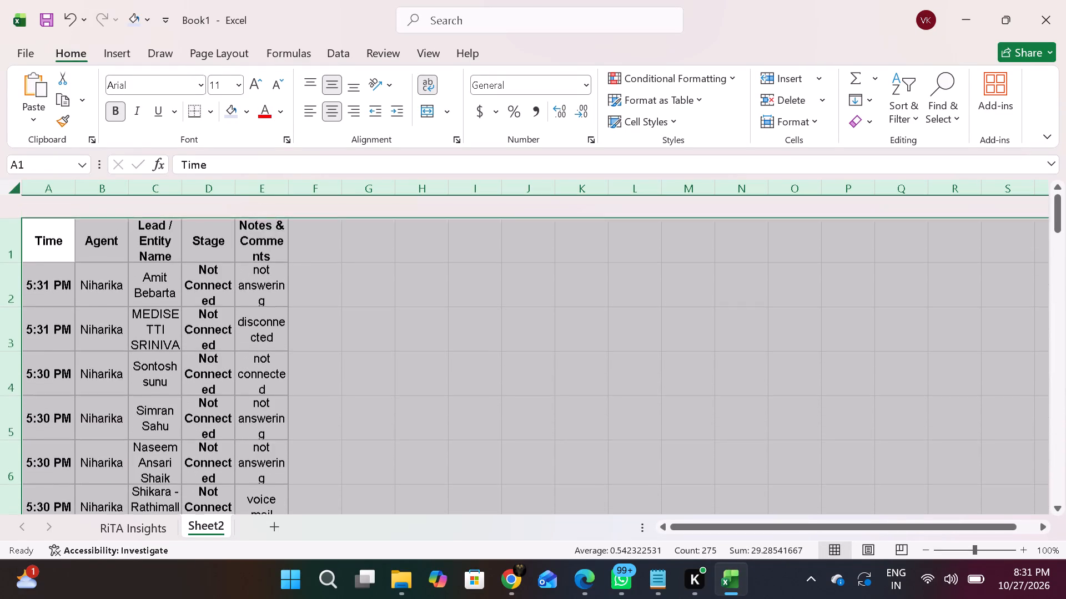
pyautogui.scroll(1, 157, 348)
pyautogui.click(312, 236)
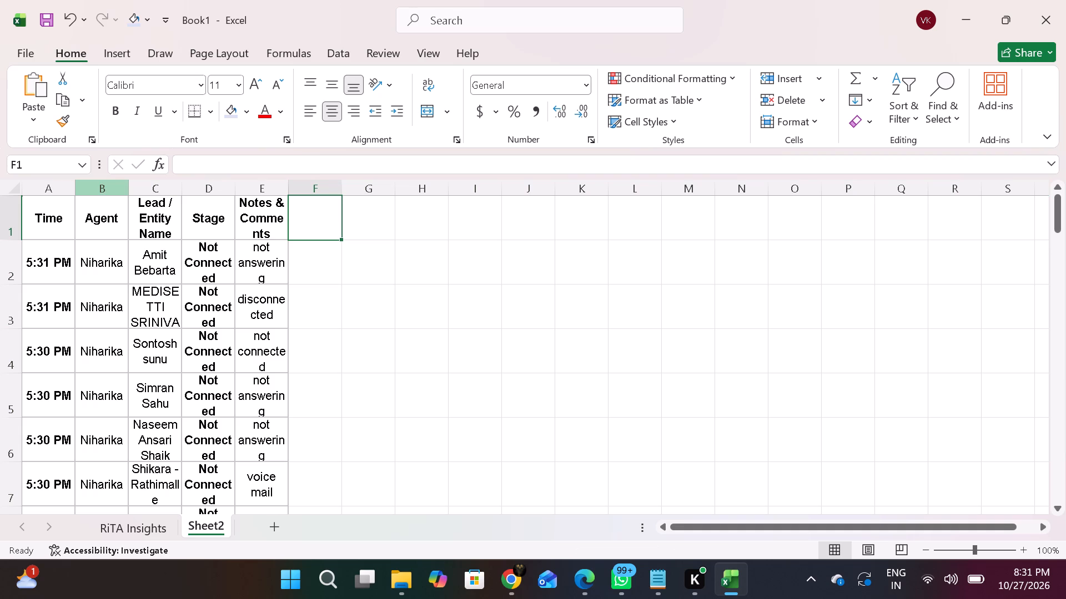
# Widen the Agent, Lead / Entity Name, Stage and Notes & Comments columns so their text wraps less.
pyautogui.moveTo(126, 192); pyautogui.dragTo(153, 197)
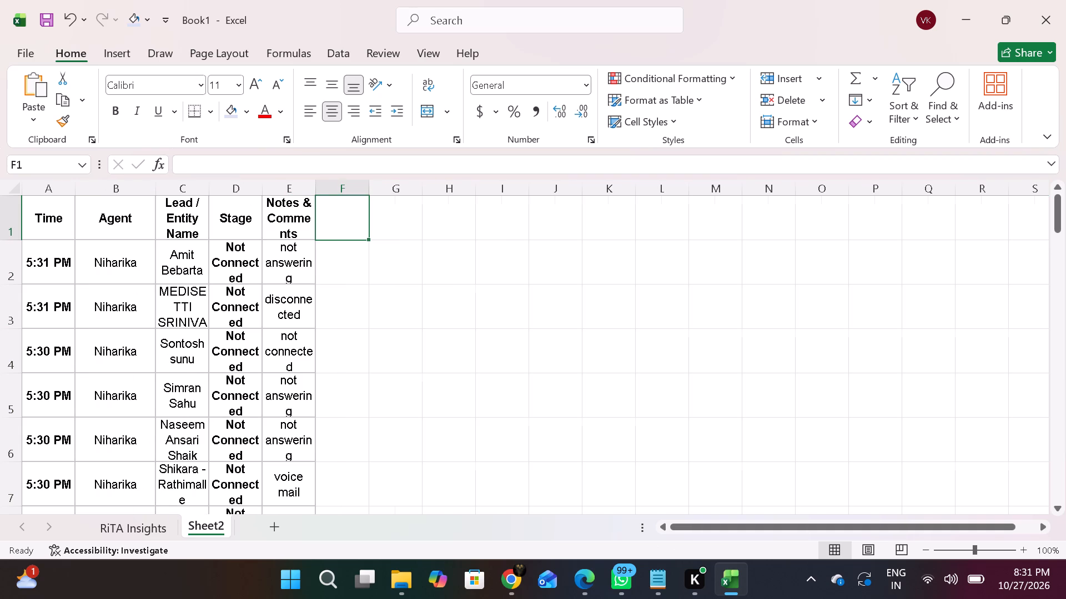
pyautogui.moveTo(209, 189); pyautogui.dragTo(215, 189)
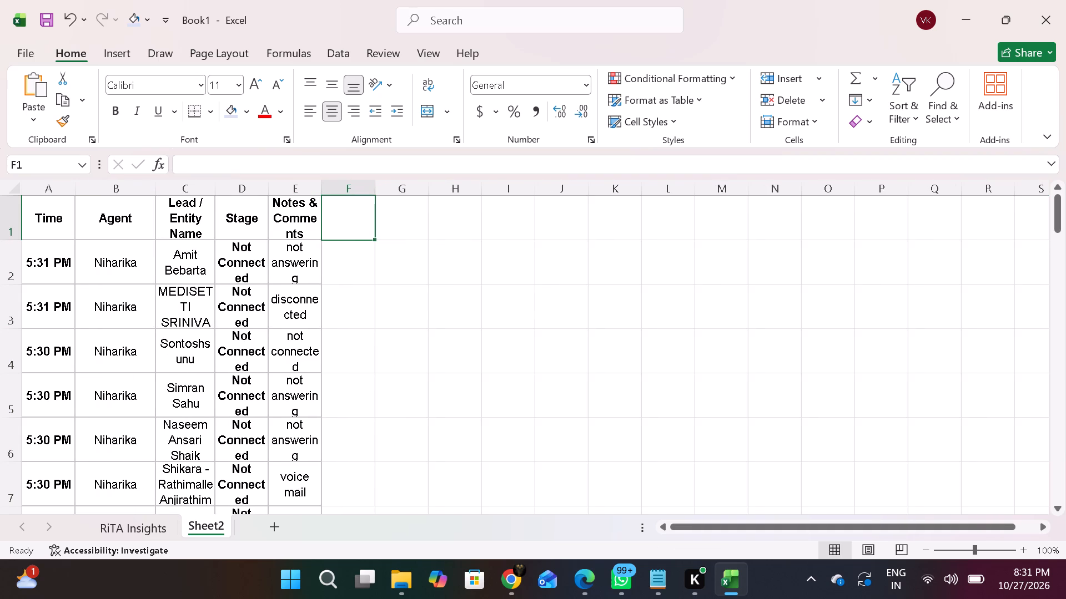
pyautogui.moveTo(215, 189); pyautogui.dragTo(242, 192)
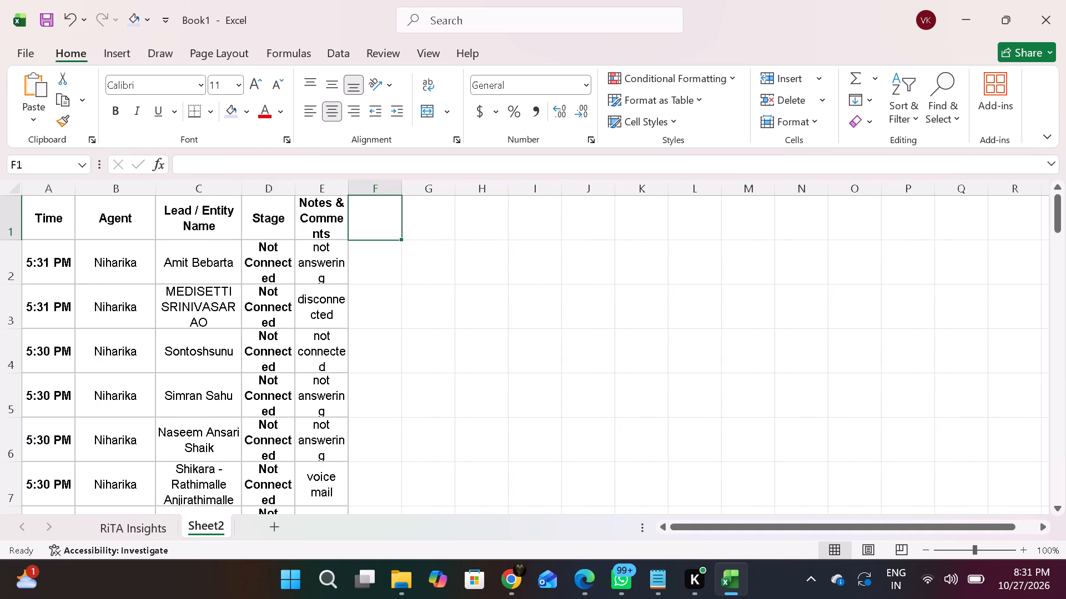
pyautogui.moveTo(290, 187); pyautogui.dragTo(323, 188)
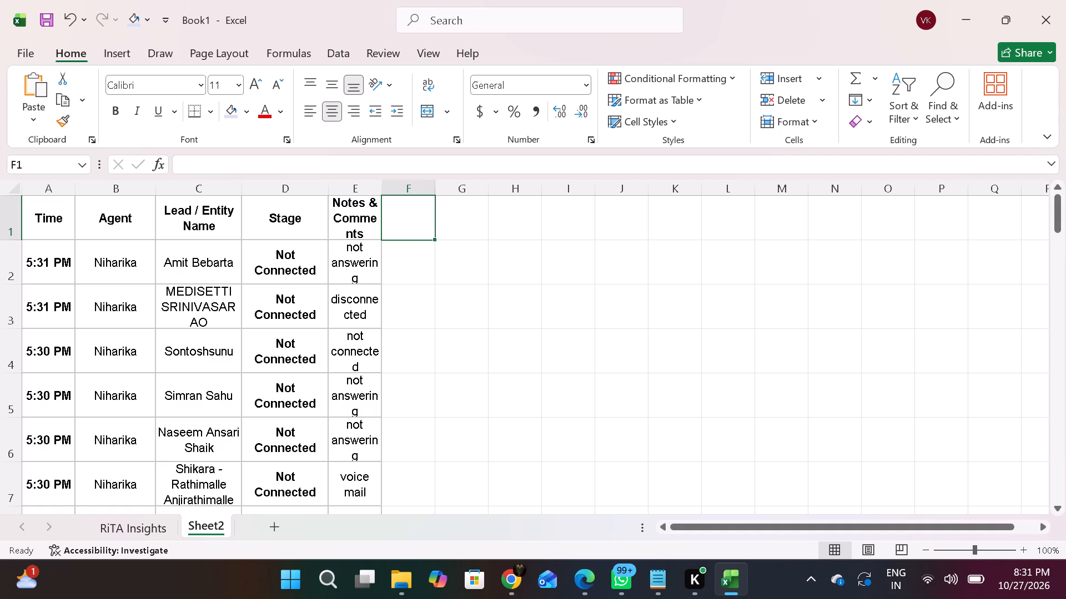
pyautogui.moveTo(386, 191); pyautogui.dragTo(409, 191)
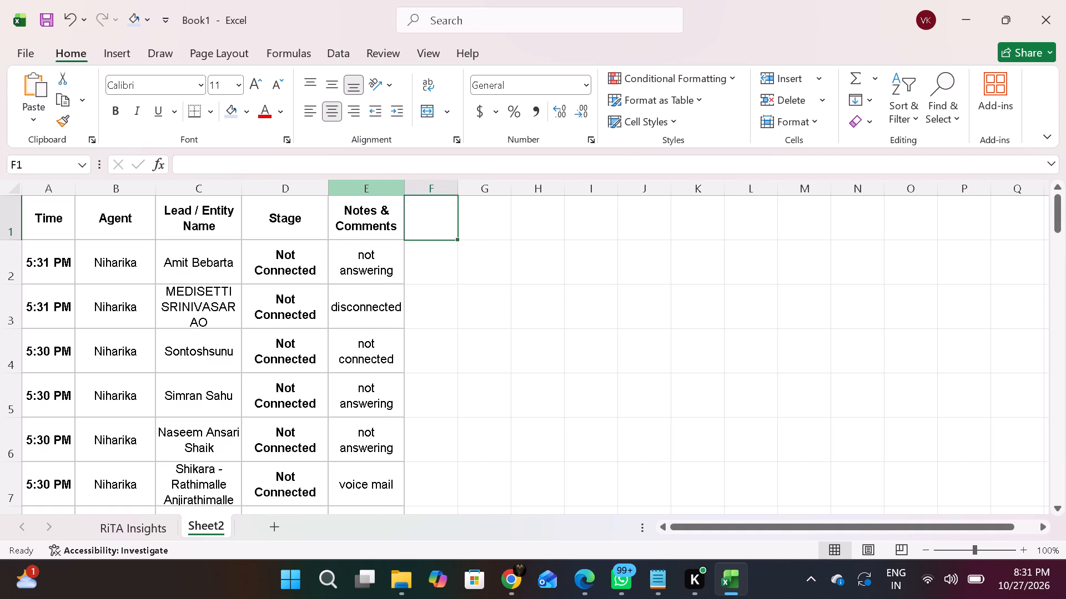
# Delete the Time column from the activity table on Sheet2.
pyautogui.scroll(-3, 200, 252)
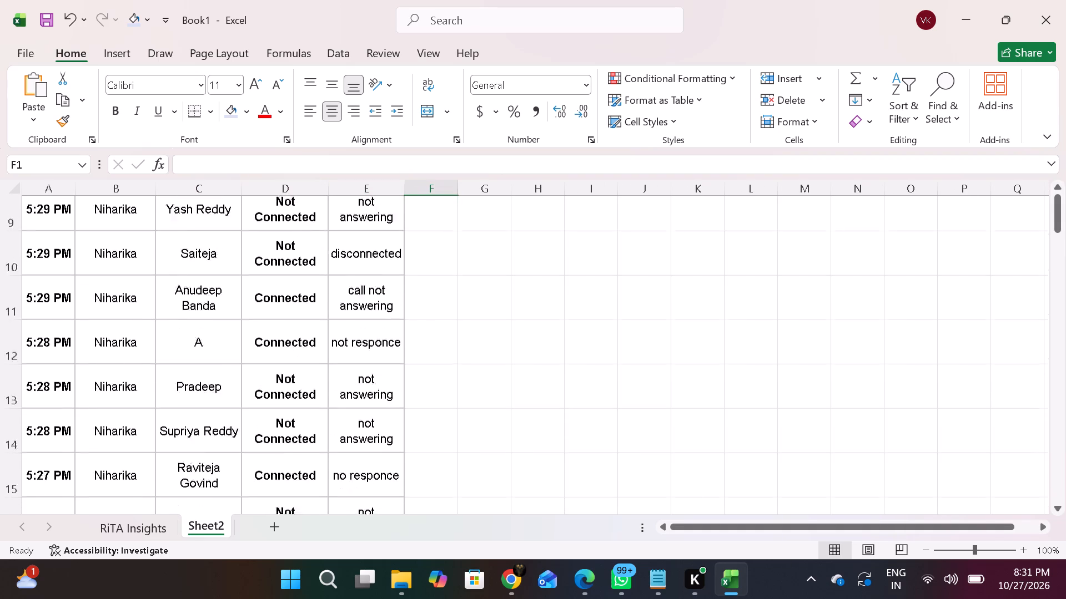
pyautogui.scroll(-3, 200, 252)
pyautogui.scroll(9, 200, 252)
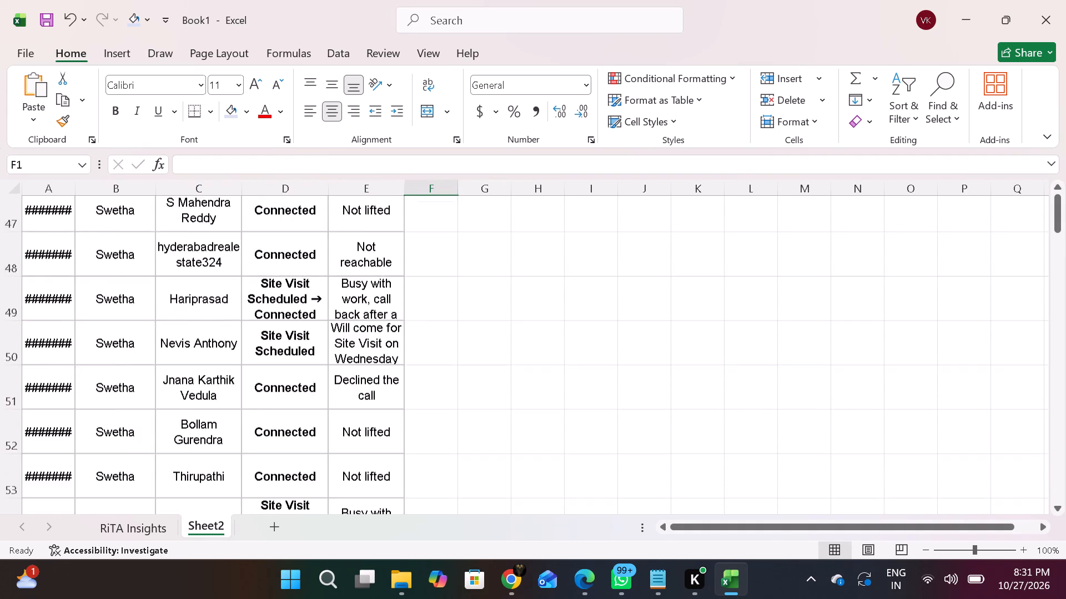
pyautogui.rightClick(51, 194)
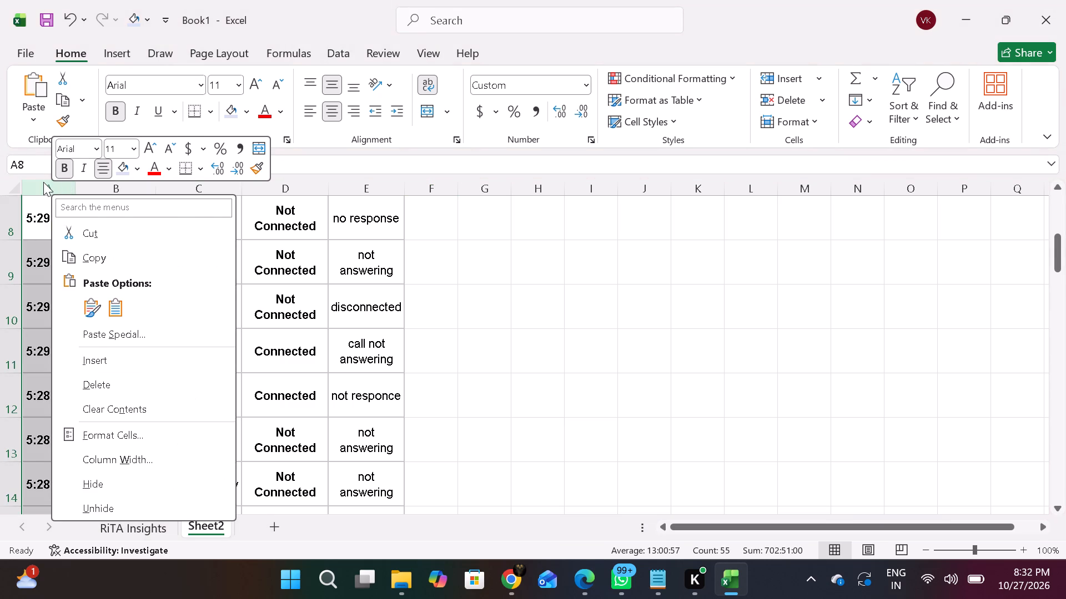
pyautogui.click(43, 182)
pyautogui.rightClick(43, 182)
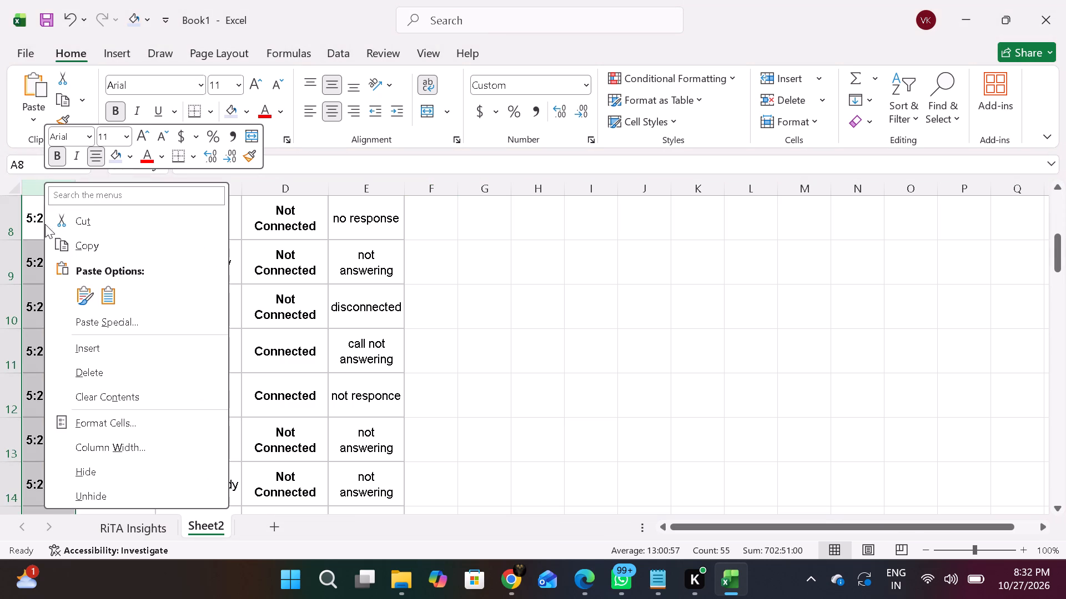
pyautogui.click(85, 373)
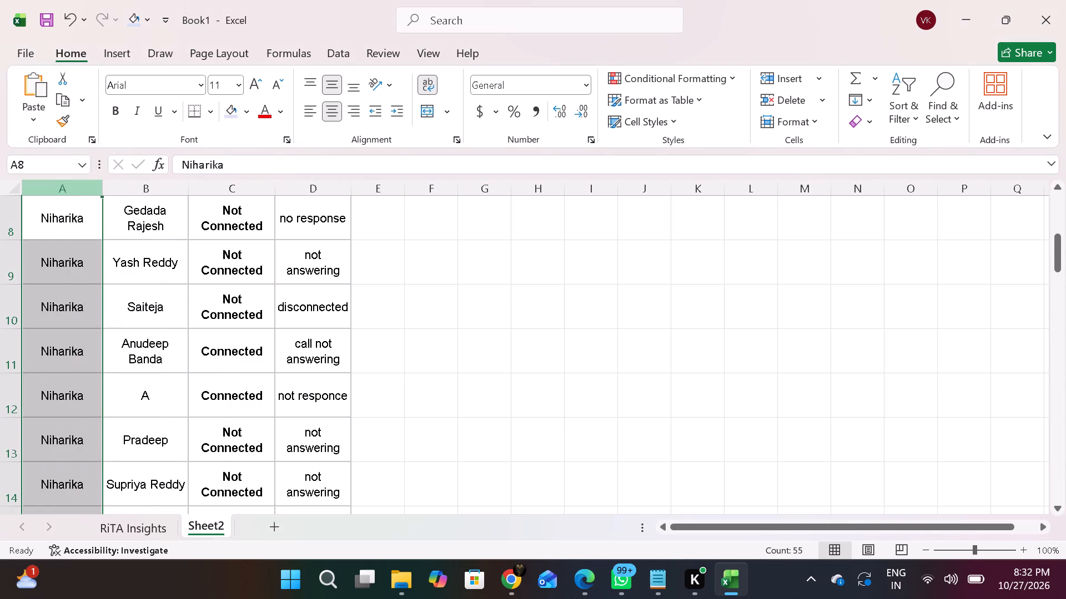
pyautogui.click(395, 275)
# Fill the header row from Agent to Notes & Comments with the light gold theme colour.
pyautogui.scroll(4, 214, 263)
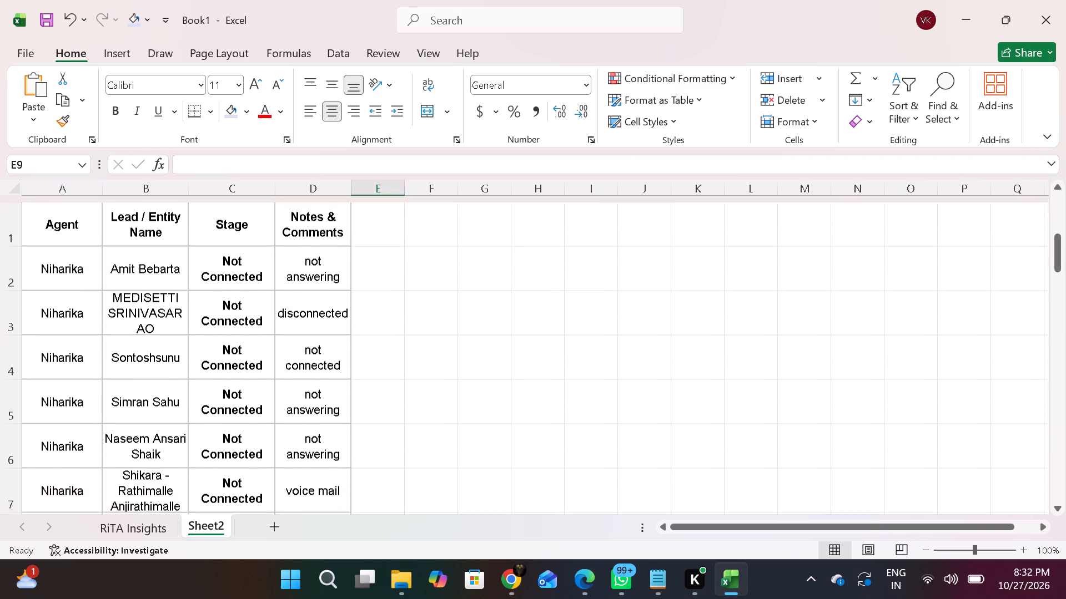
pyautogui.moveTo(292, 229); pyautogui.dragTo(80, 216)
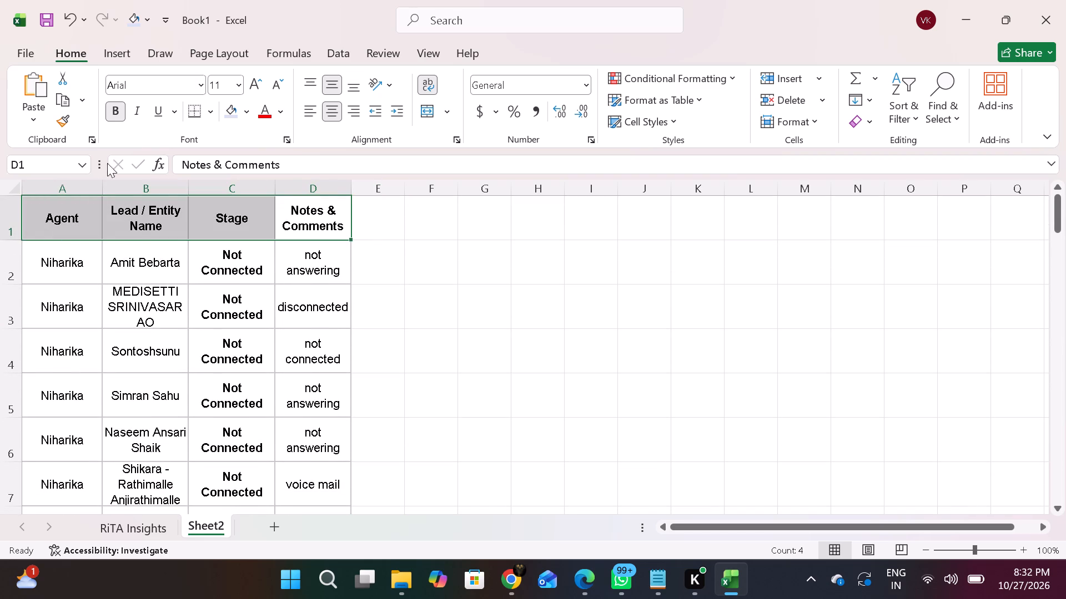
pyautogui.click(247, 110)
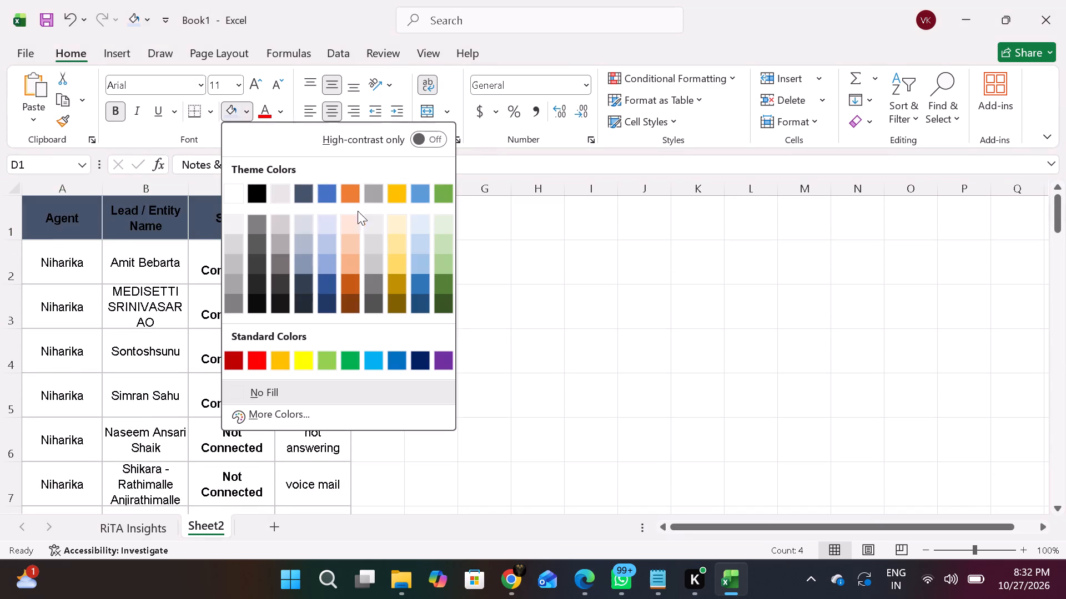
pyautogui.click(402, 232)
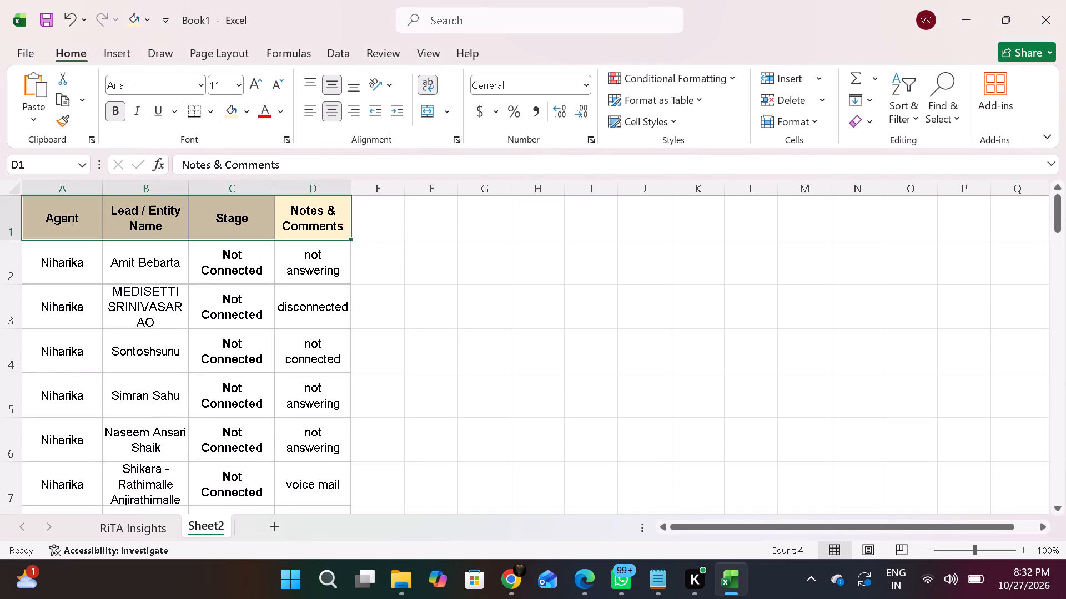
# Fill the Agent column entries, A2 through A55, with the lightest blue theme colour.
pyautogui.moveTo(76, 252); pyautogui.dragTo(71, 598)
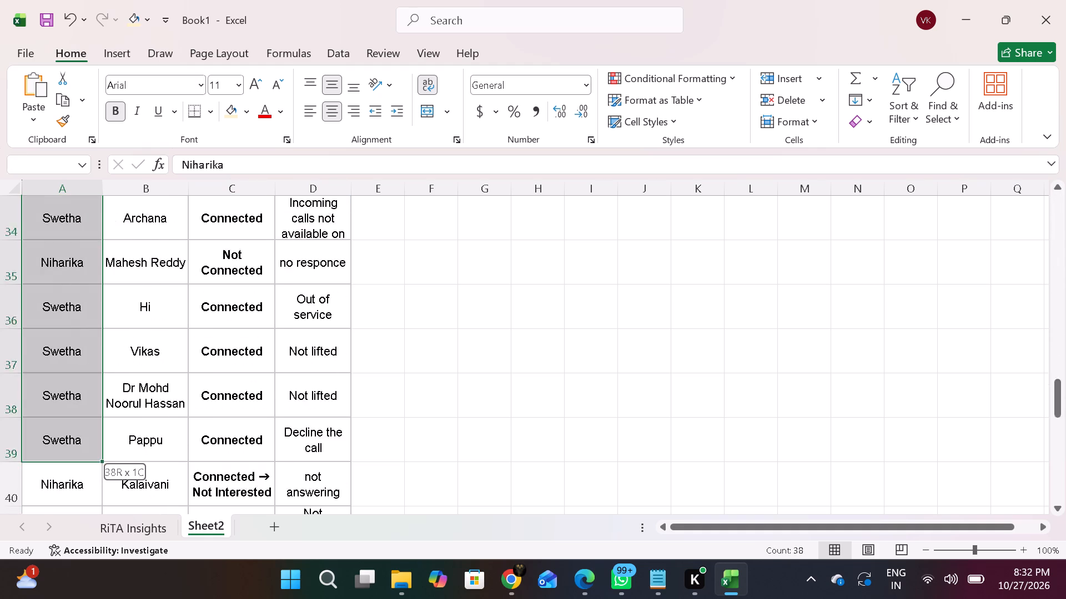
pyautogui.moveTo(71, 598); pyautogui.dragTo(56, 463)
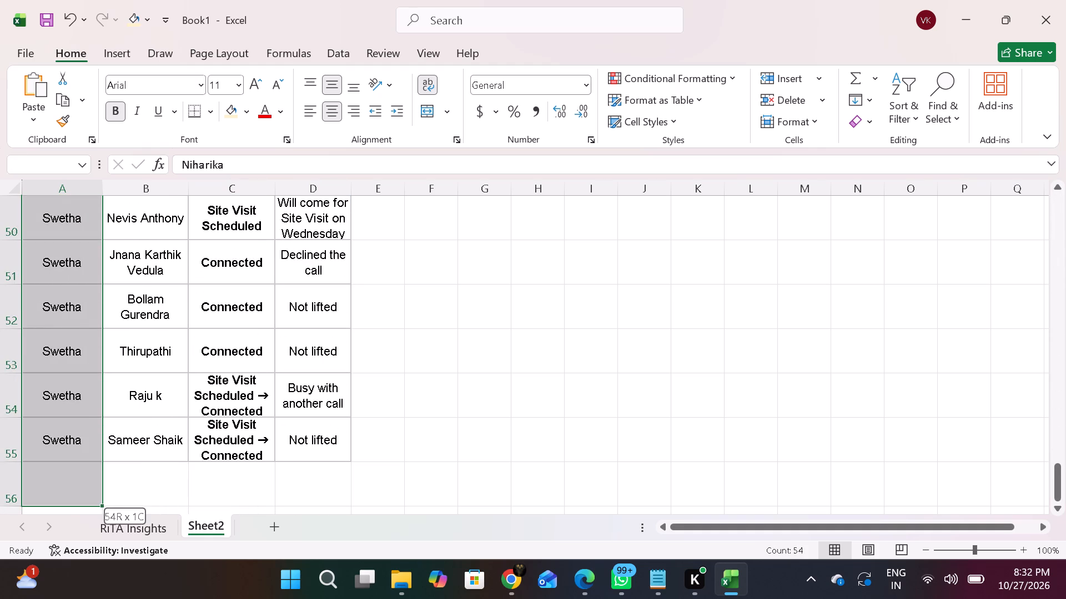
pyautogui.moveTo(56, 463); pyautogui.dragTo(61, 455)
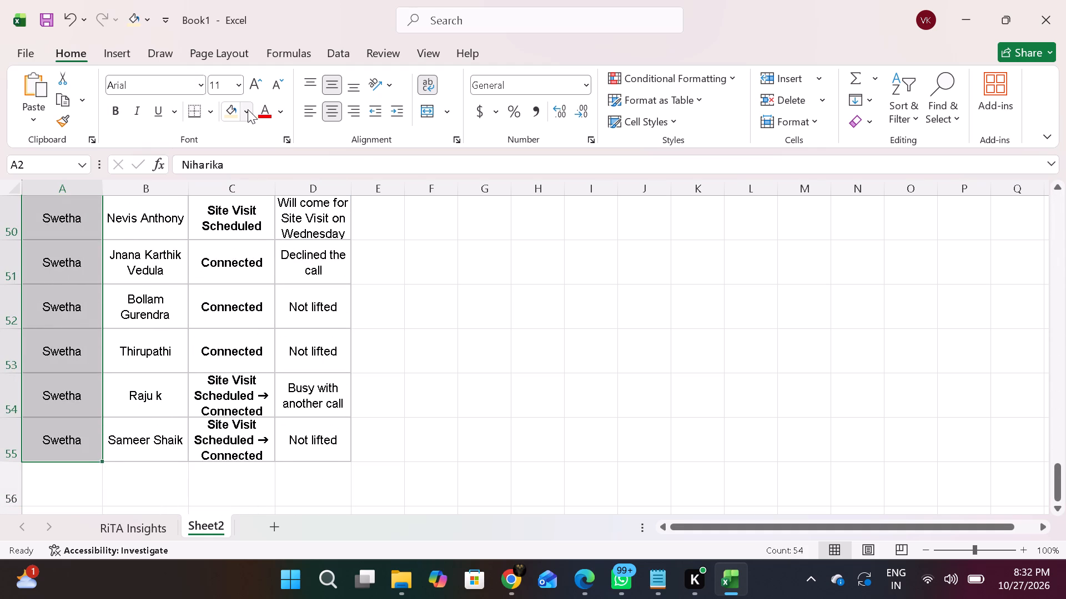
pyautogui.click(248, 109)
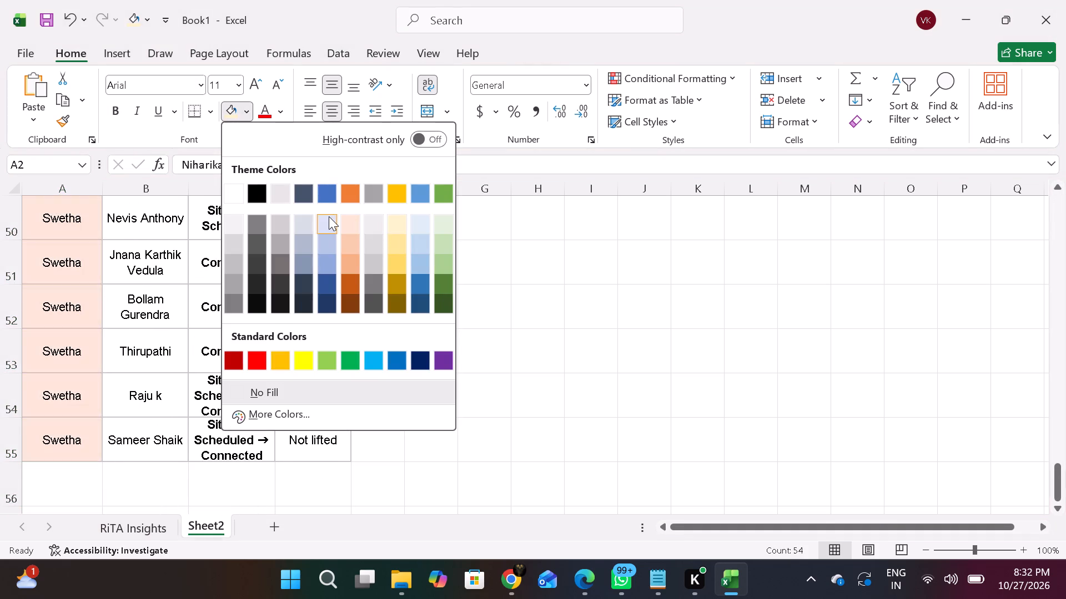
pyautogui.click(329, 216)
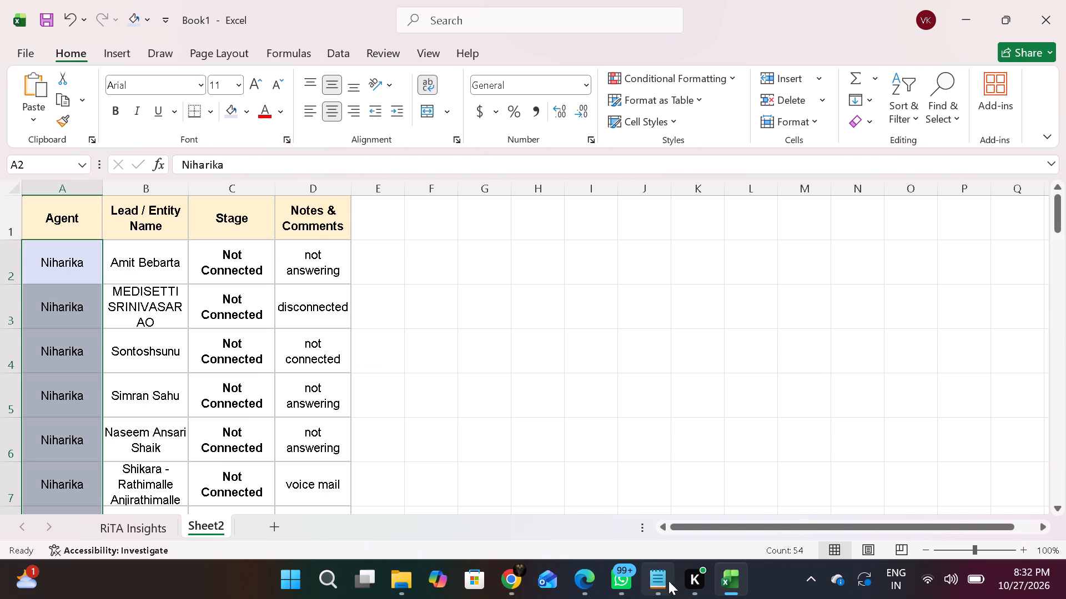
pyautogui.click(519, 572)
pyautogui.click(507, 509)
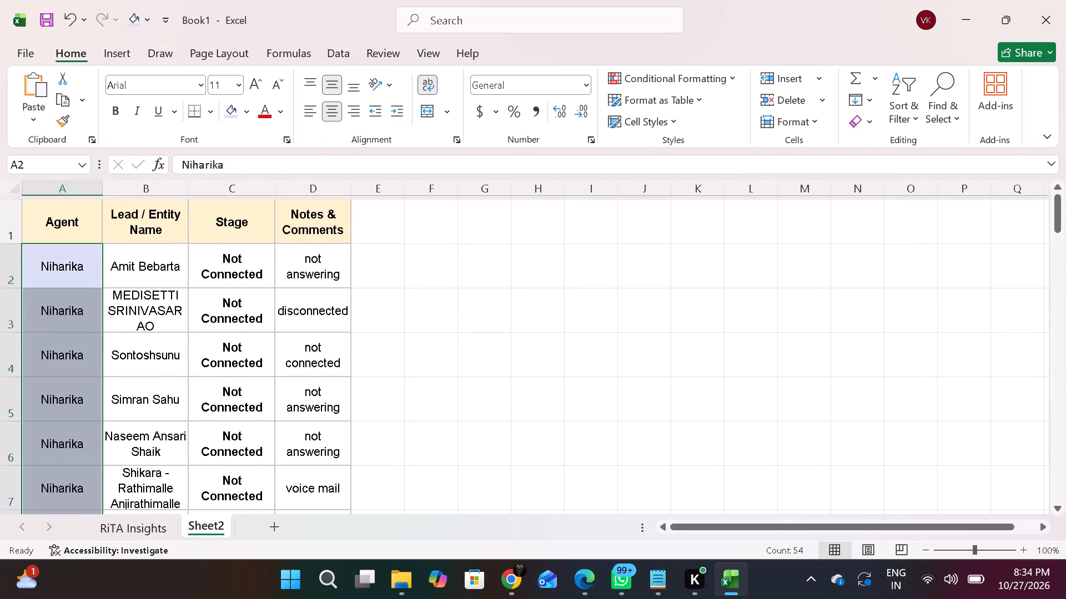
pyautogui.click(285, 529)
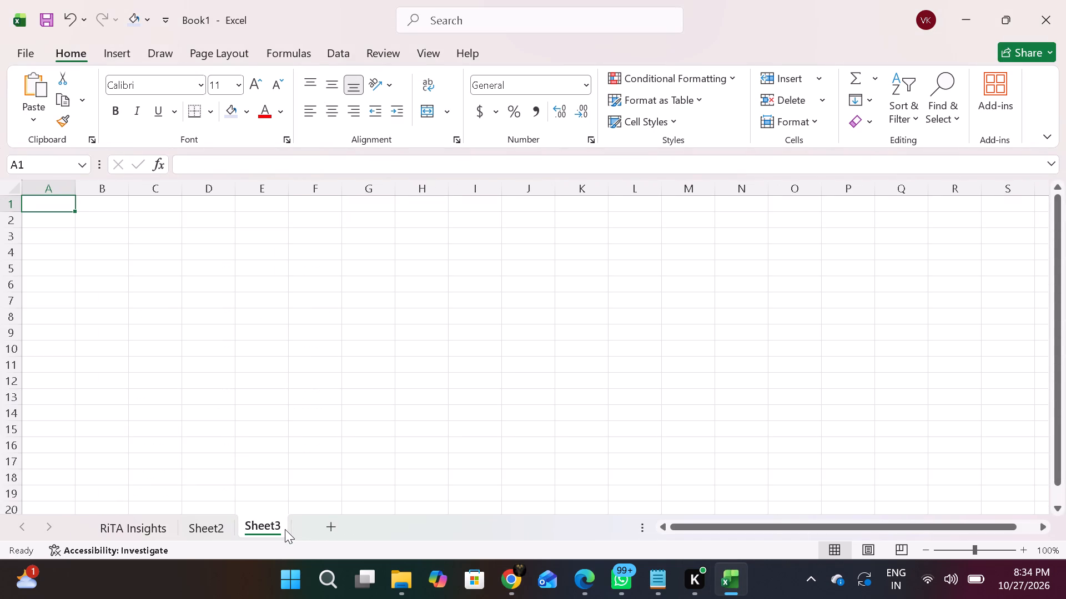
pyautogui.hotkey('ctrl', 'v')
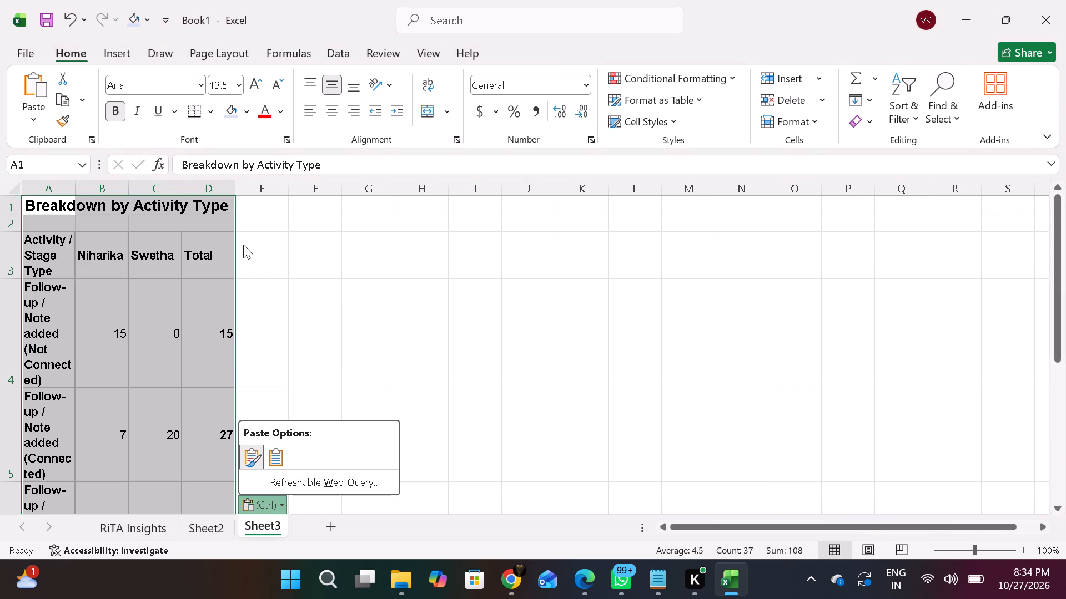
# Resize all rows of Sheet3 to a uniform height of about 29.5.
pyautogui.moveTo(243, 245); pyautogui.dragTo(10, 194)
pyautogui.click(10, 194)
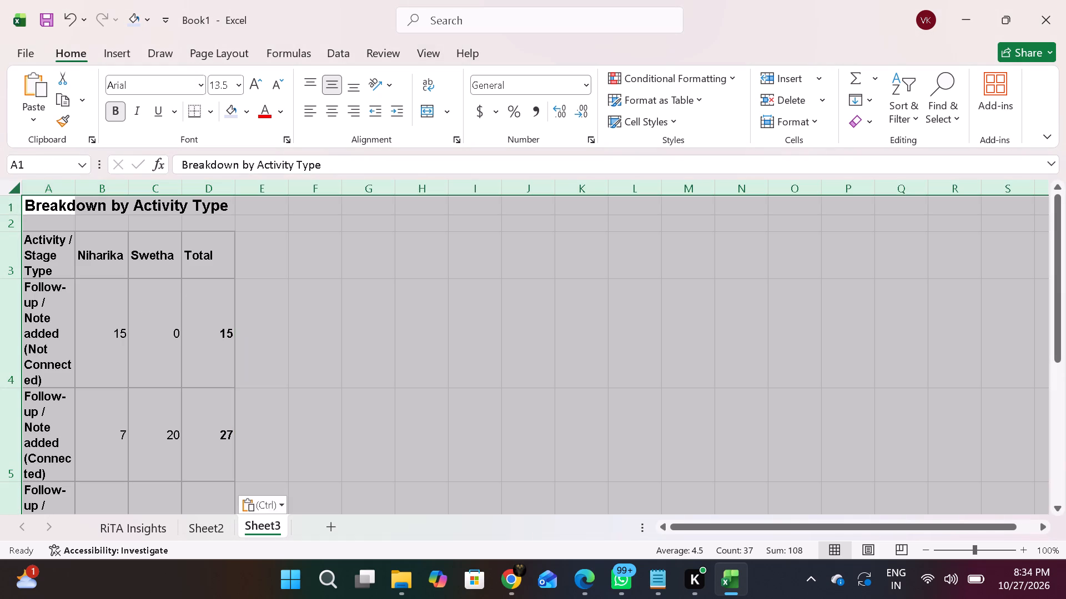
pyautogui.click(280, 240)
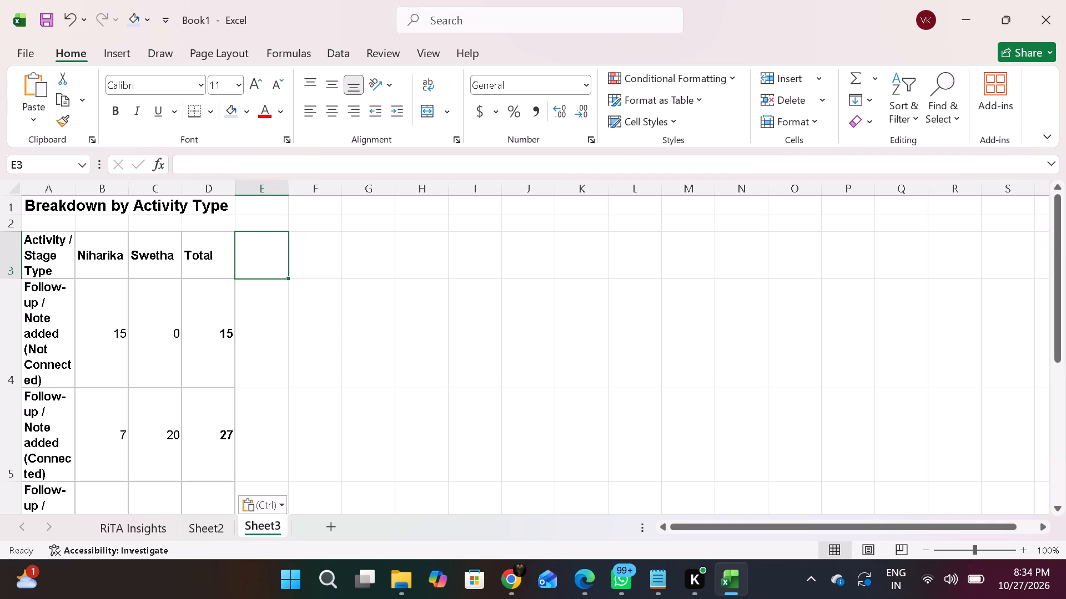
pyautogui.click(14, 192)
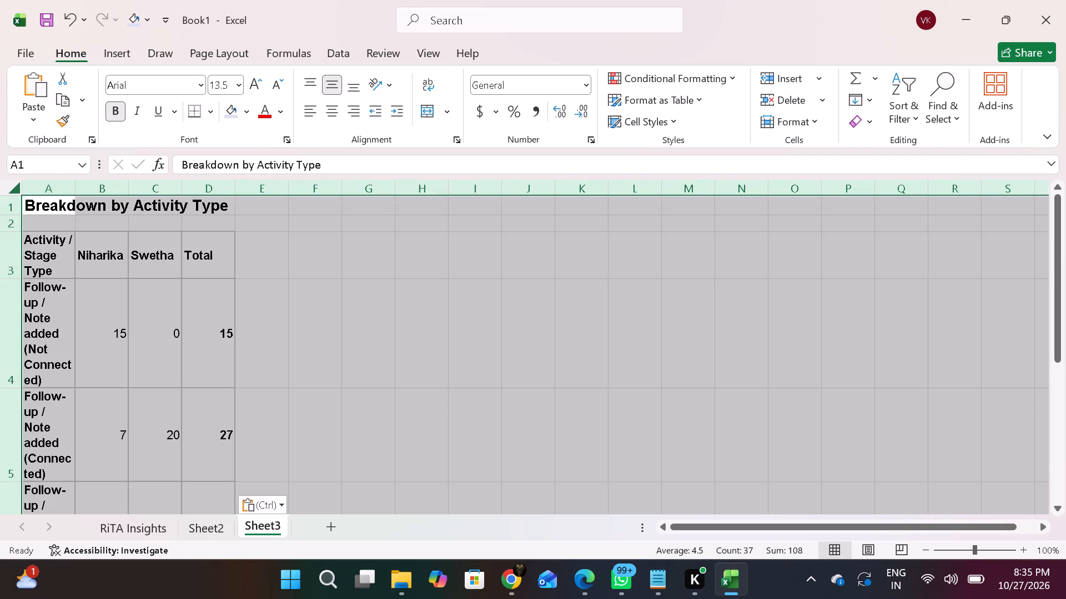
pyautogui.moveTo(9, 277); pyautogui.dragTo(14, 262)
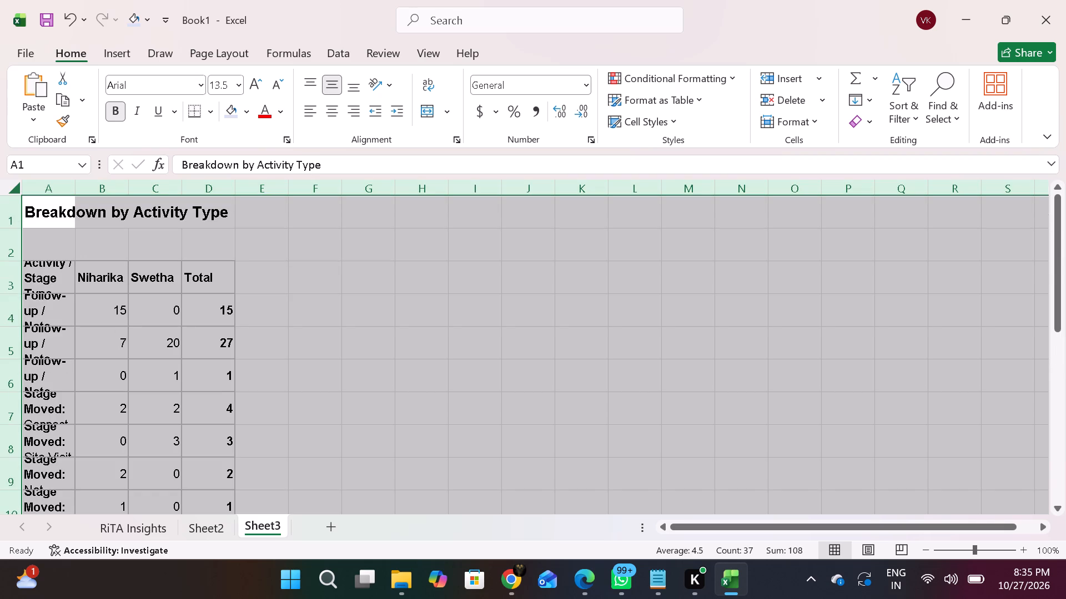
# Merge and center the Breakdown by Activity Type title across A1:D2.
pyautogui.moveTo(57, 214); pyautogui.dragTo(205, 255)
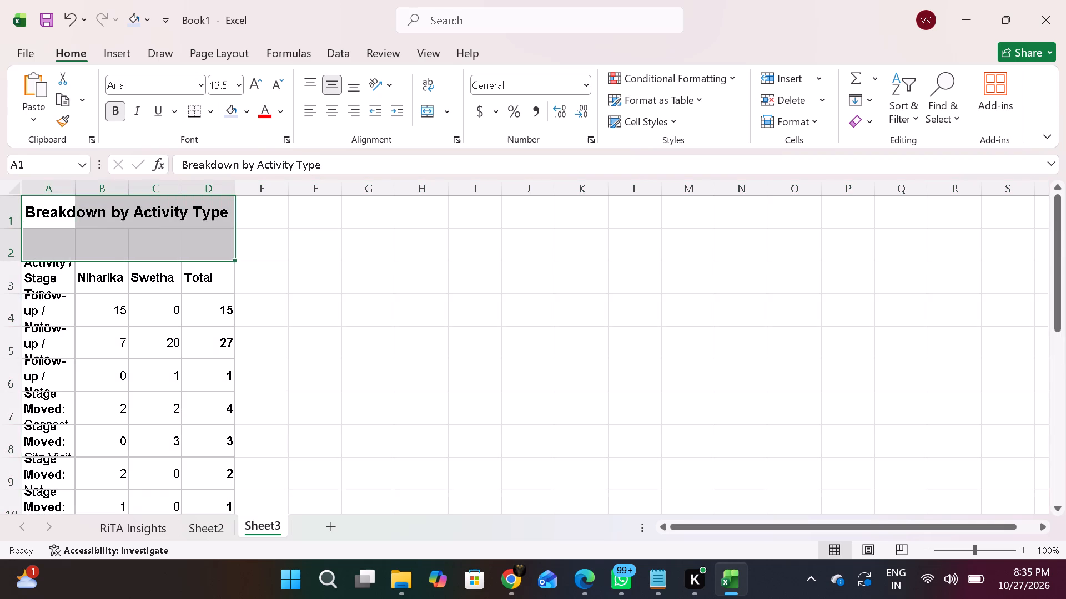
pyautogui.click(429, 105)
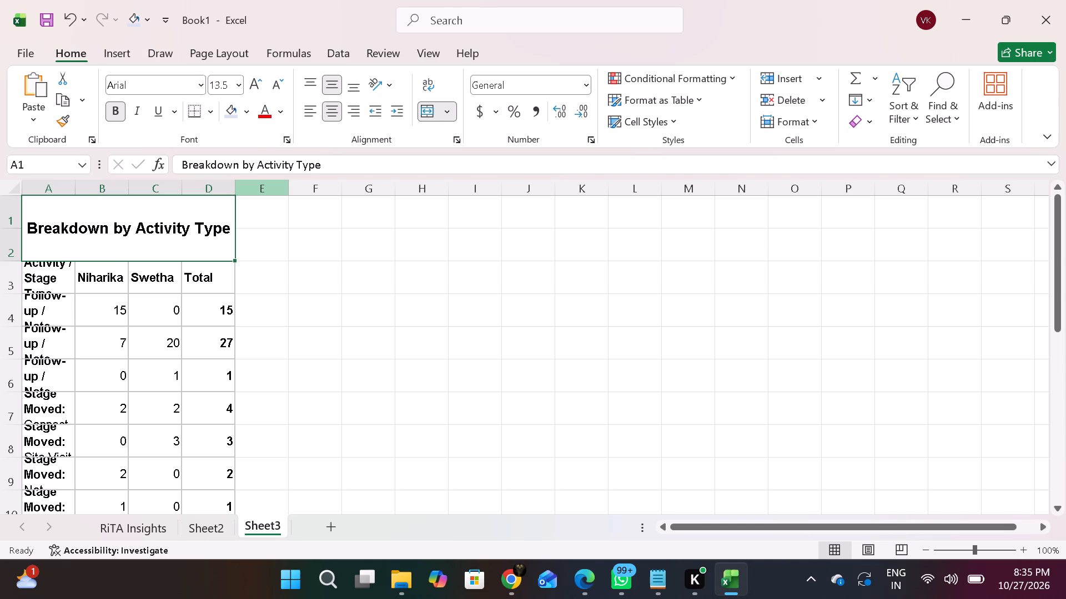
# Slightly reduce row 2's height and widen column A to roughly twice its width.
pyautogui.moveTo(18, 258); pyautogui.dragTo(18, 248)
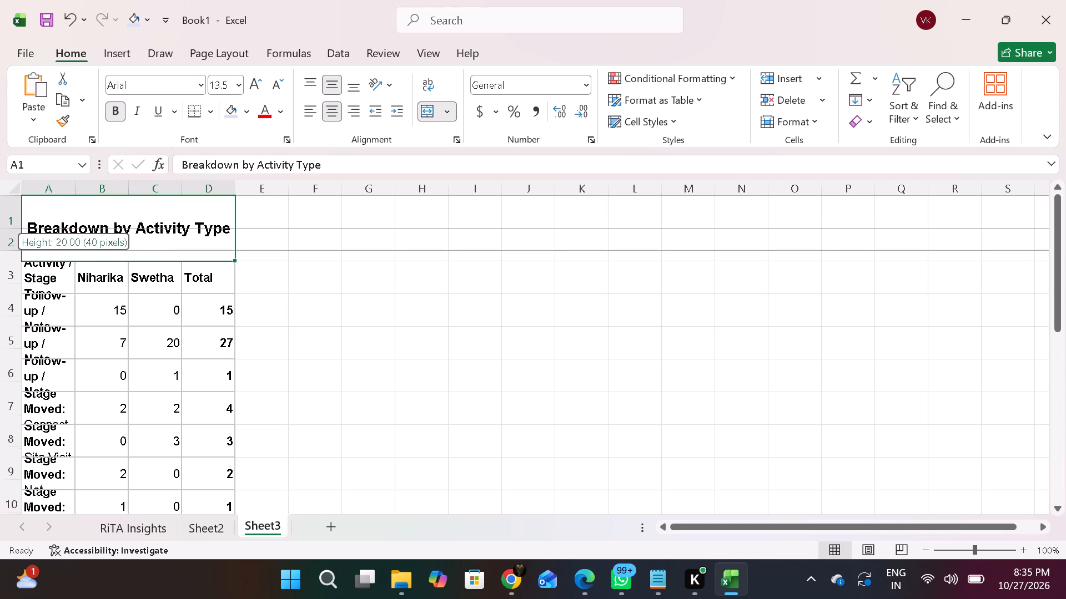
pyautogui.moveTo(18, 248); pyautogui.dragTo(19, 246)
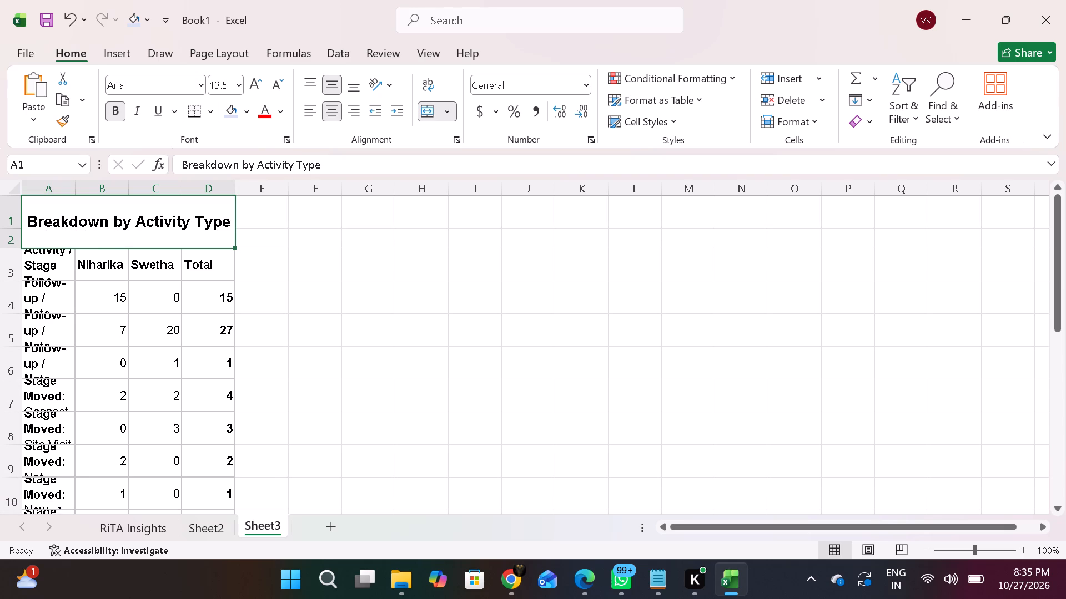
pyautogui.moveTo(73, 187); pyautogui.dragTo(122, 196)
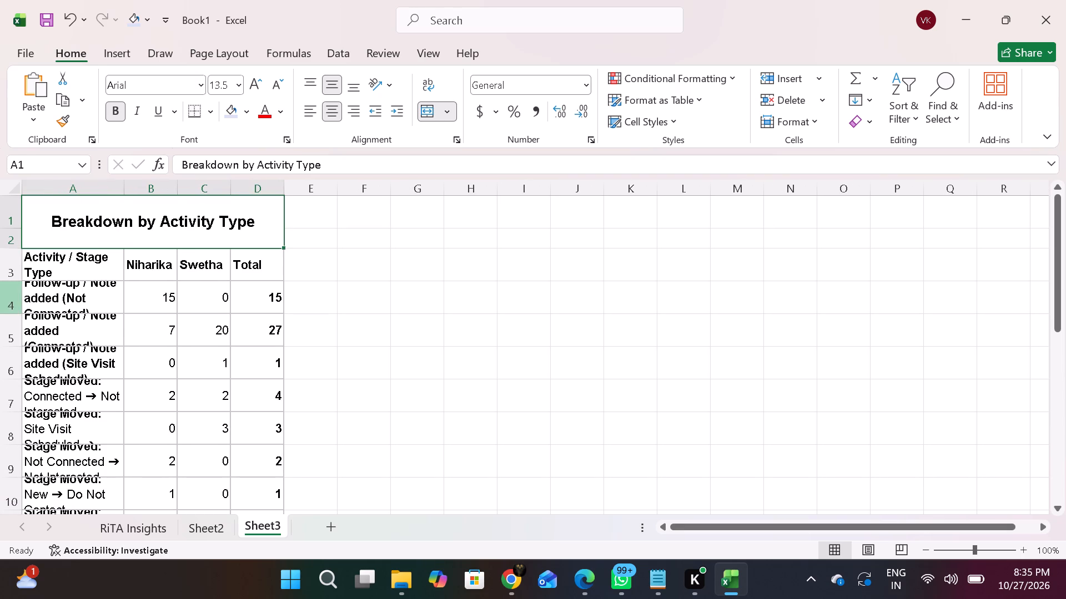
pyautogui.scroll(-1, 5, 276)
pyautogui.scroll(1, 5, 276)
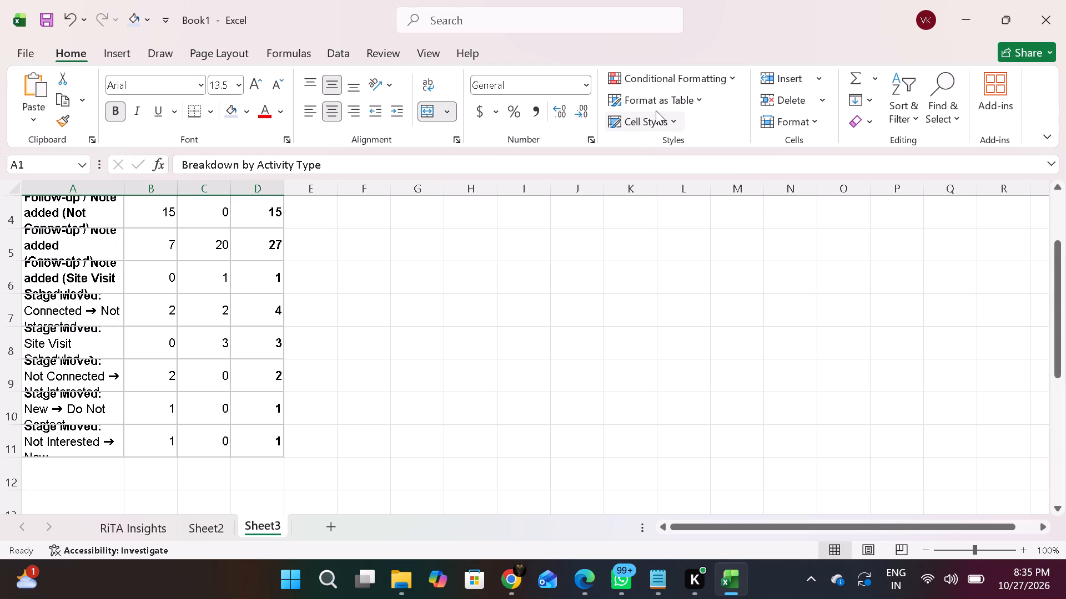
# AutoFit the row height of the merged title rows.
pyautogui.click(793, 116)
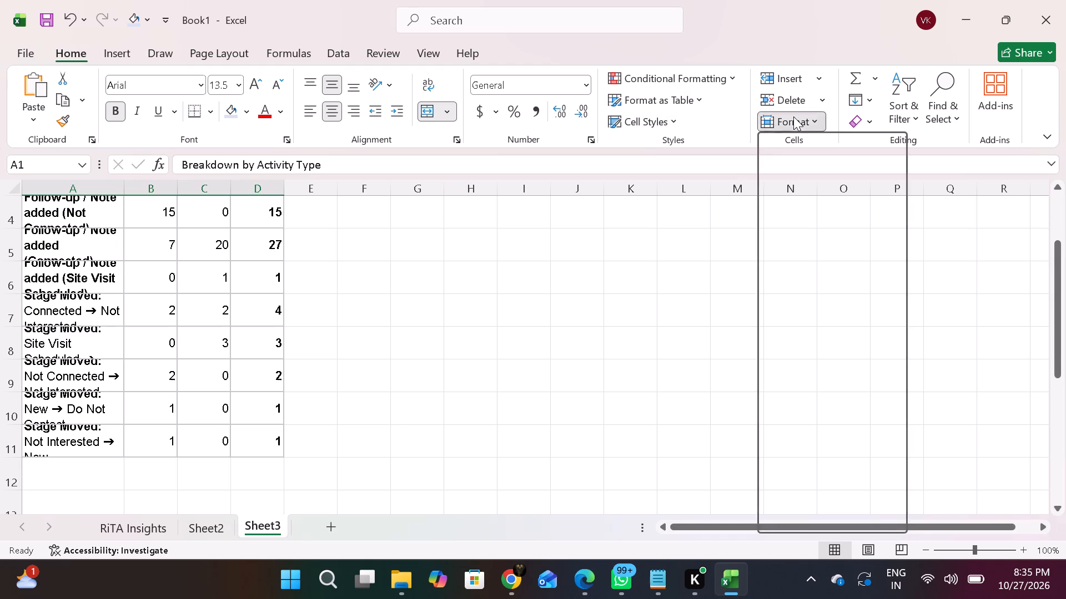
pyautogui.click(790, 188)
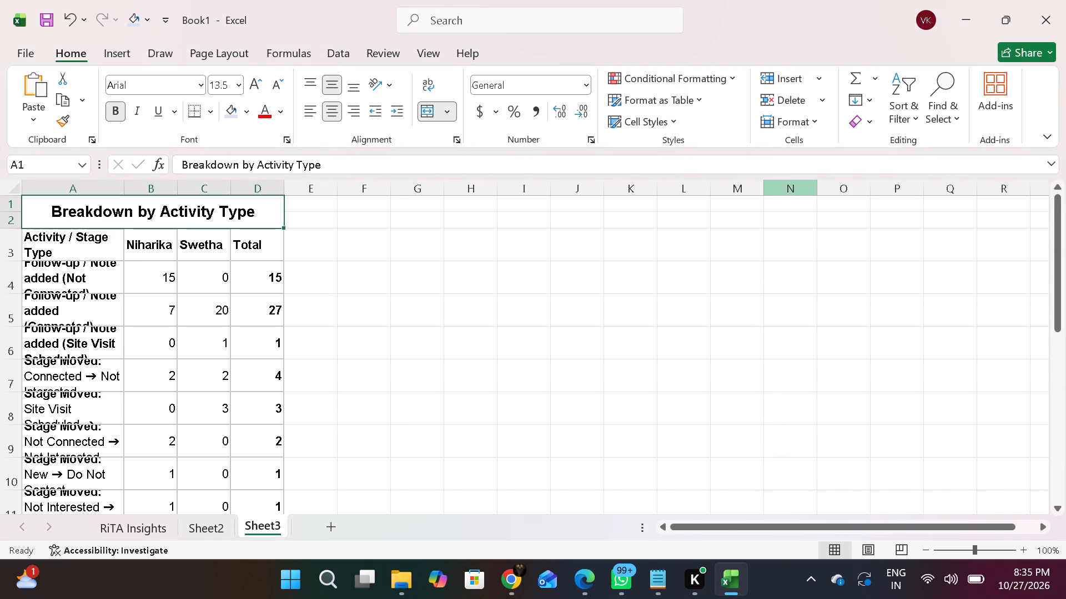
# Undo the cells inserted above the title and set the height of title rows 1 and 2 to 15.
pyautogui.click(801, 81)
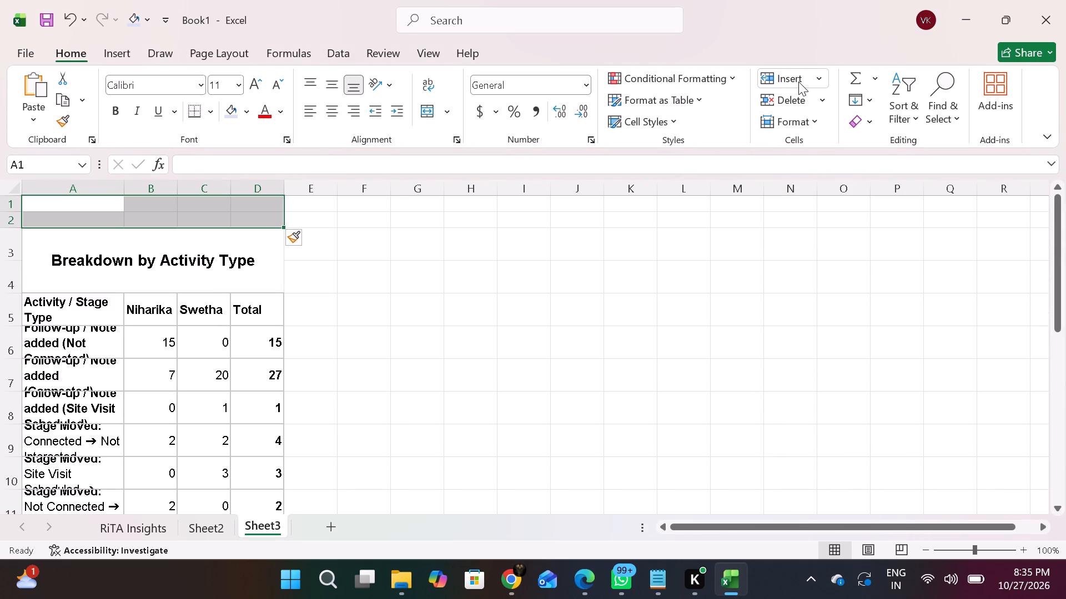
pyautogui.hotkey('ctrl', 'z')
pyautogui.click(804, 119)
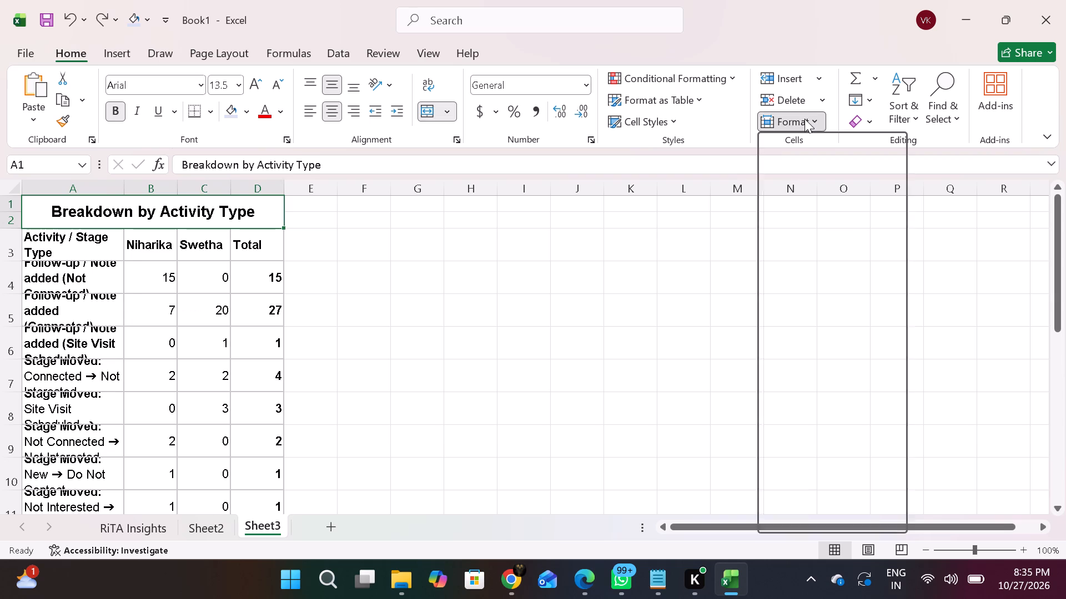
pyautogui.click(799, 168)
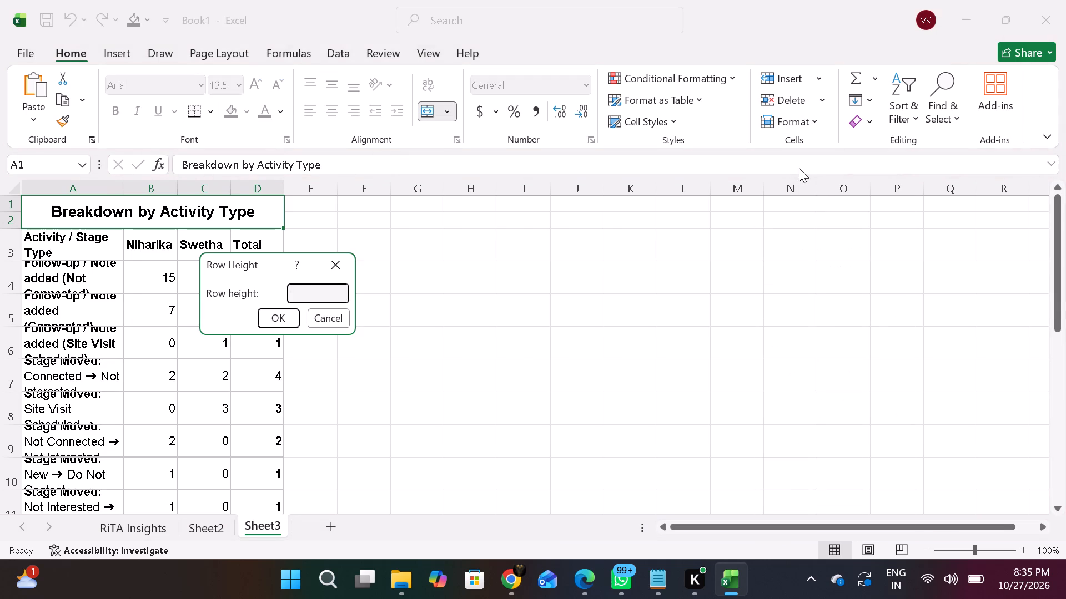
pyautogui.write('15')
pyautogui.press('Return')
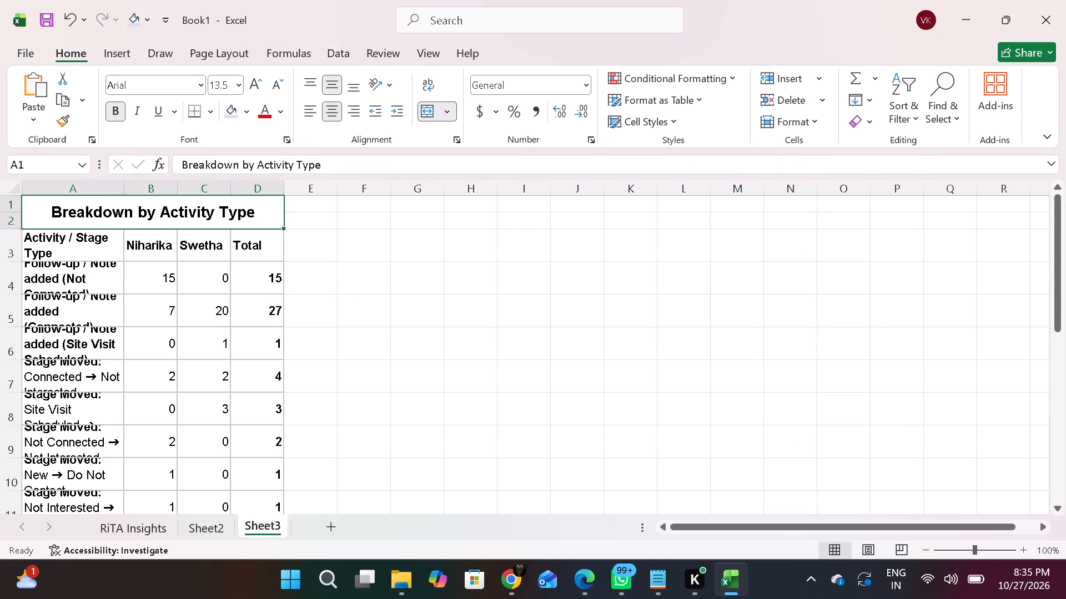
# Set the row height of title rows 1 and 2 to 25.
pyautogui.moveTo(812, 112); pyautogui.dragTo(793, 159)
pyautogui.click(793, 159)
pyautogui.click(549, 231)
pyautogui.press('BackSpace')
pyautogui.write('25')
pyautogui.press('Return')
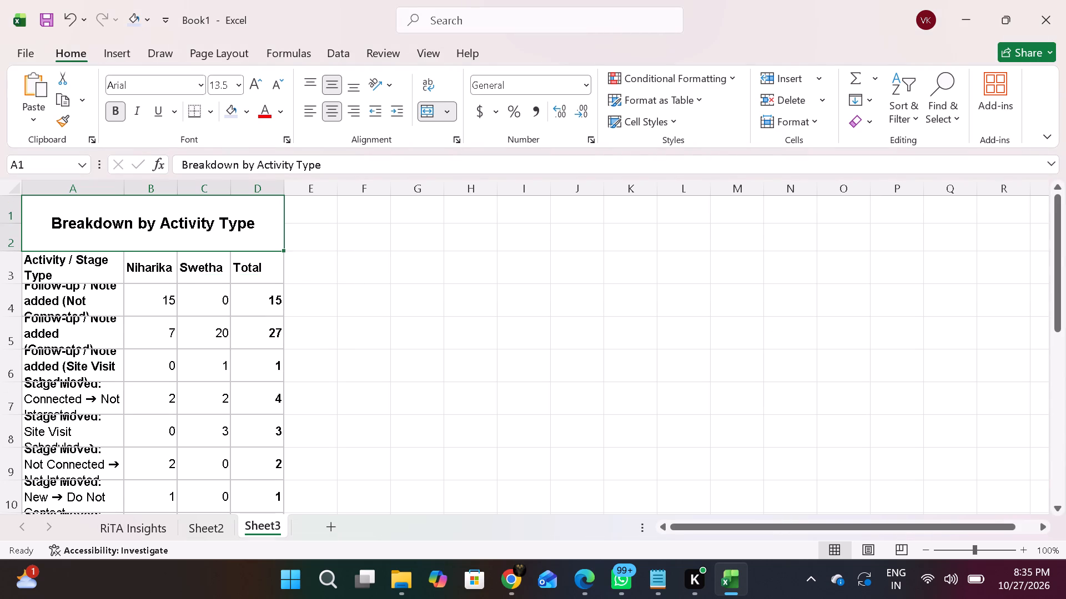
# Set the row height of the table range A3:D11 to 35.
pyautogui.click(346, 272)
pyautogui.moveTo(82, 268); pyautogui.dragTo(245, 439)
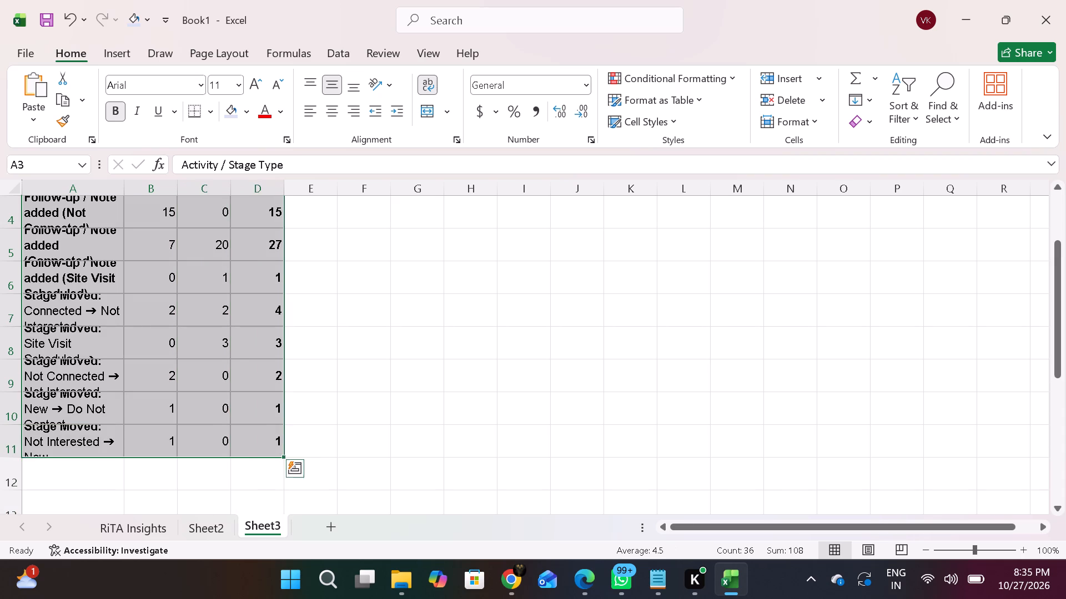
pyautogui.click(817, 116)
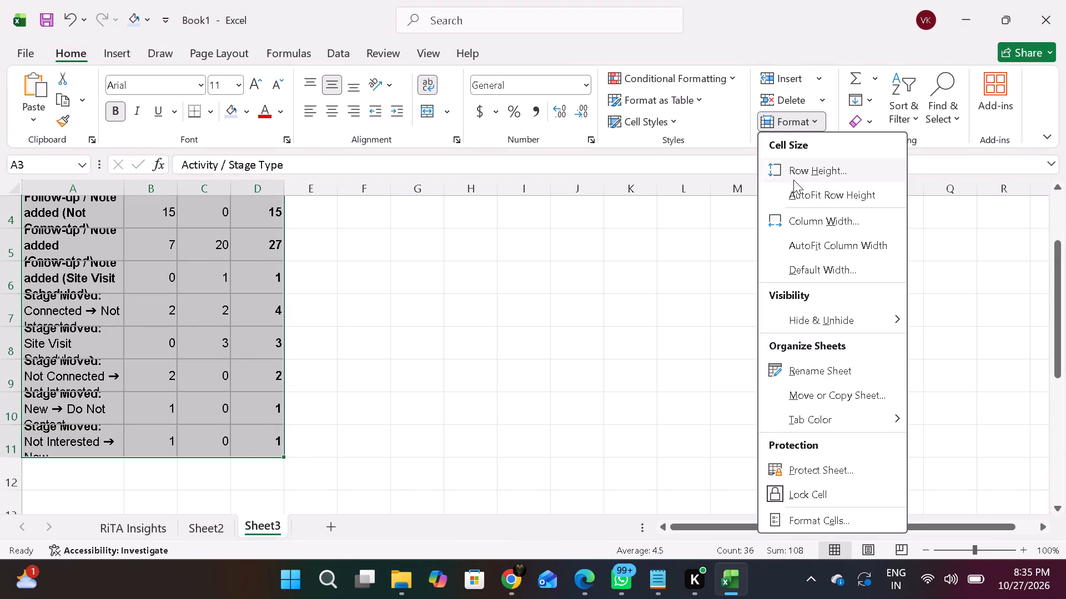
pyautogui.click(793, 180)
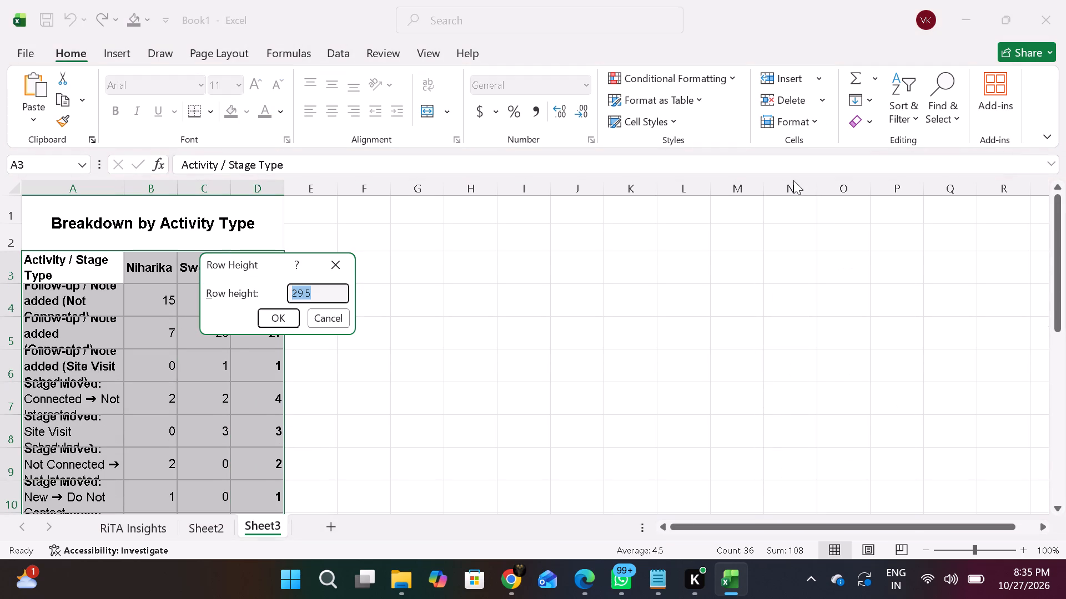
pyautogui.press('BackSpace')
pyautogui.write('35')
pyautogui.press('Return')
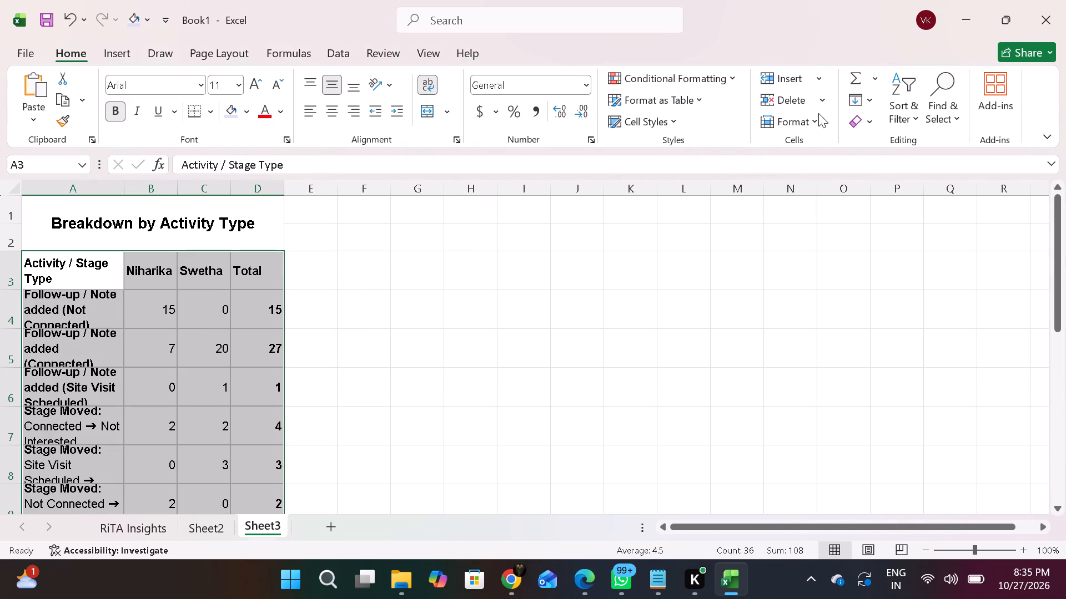
# Set the row height of the table rows 3 to 11 to 40.
pyautogui.click(818, 113)
pyautogui.click(804, 169)
pyautogui.write('40')
pyautogui.press('Return')
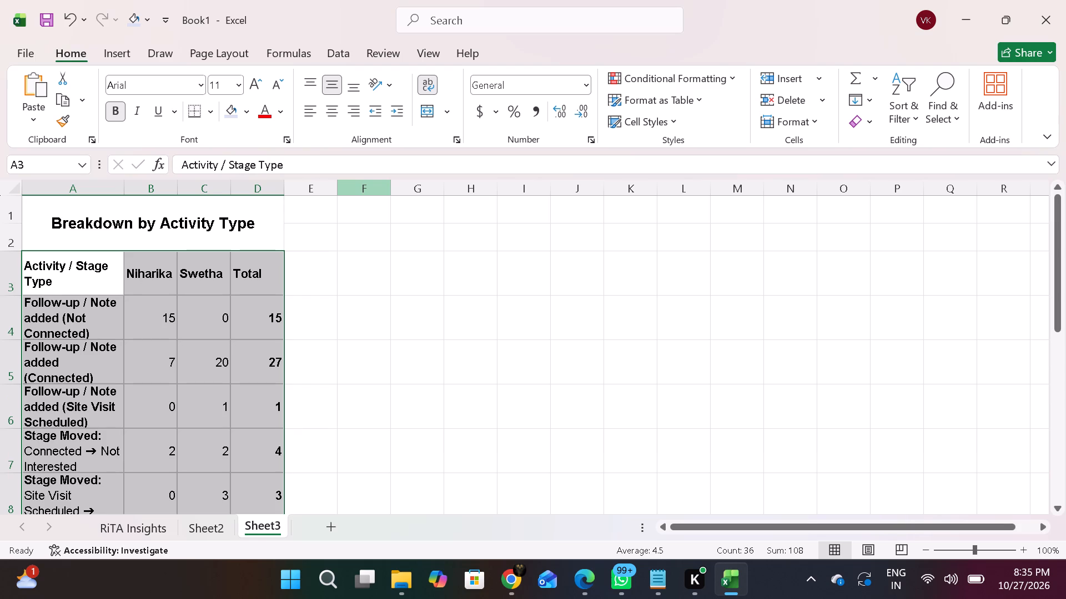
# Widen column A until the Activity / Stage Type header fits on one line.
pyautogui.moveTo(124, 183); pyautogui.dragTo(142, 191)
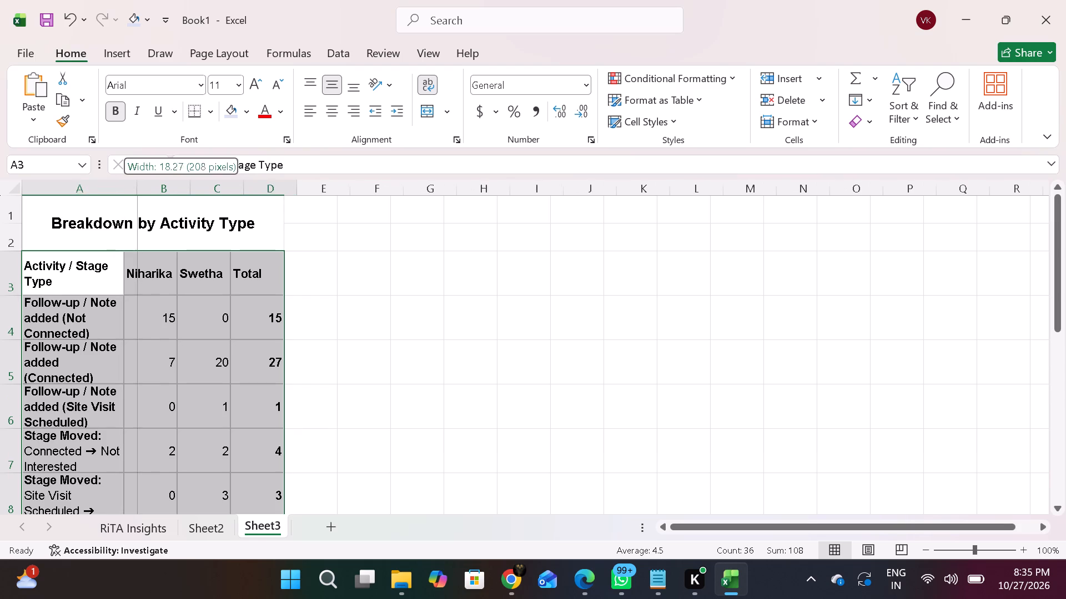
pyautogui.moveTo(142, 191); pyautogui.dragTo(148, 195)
# Reduce the height of row 2 to about half that of row 1 to tighten the merged title.
pyautogui.moveTo(17, 251); pyautogui.dragTo(23, 238)
# Check the table down to the Not Interested → New row and widen column A so each activity label fits within two lines.
pyautogui.moveTo(451, 230); pyautogui.dragTo(223, 349)
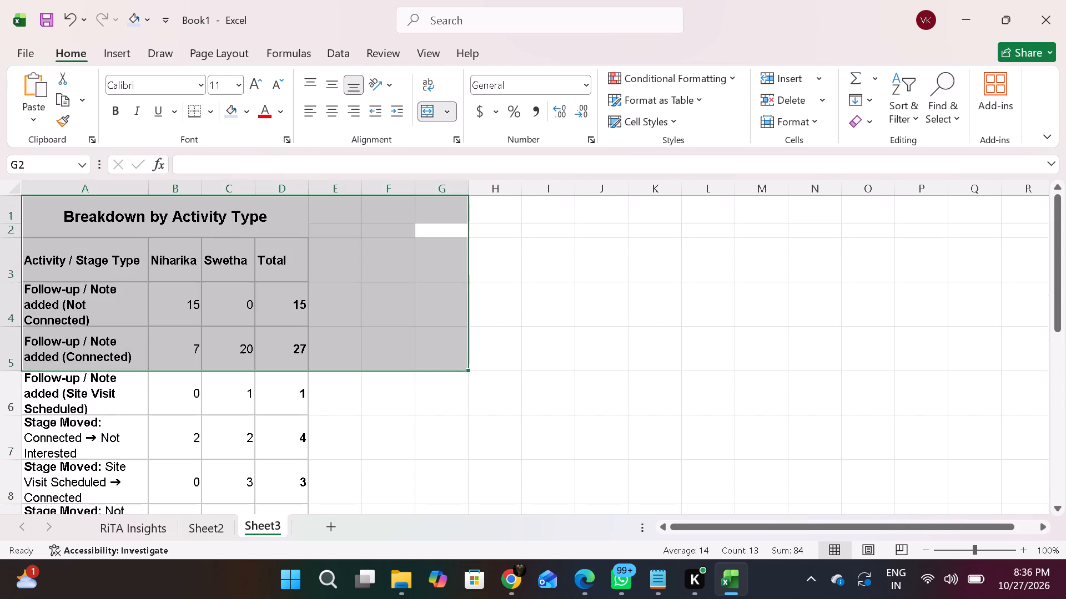
pyautogui.scroll(-2, 223, 349)
pyautogui.click(471, 417)
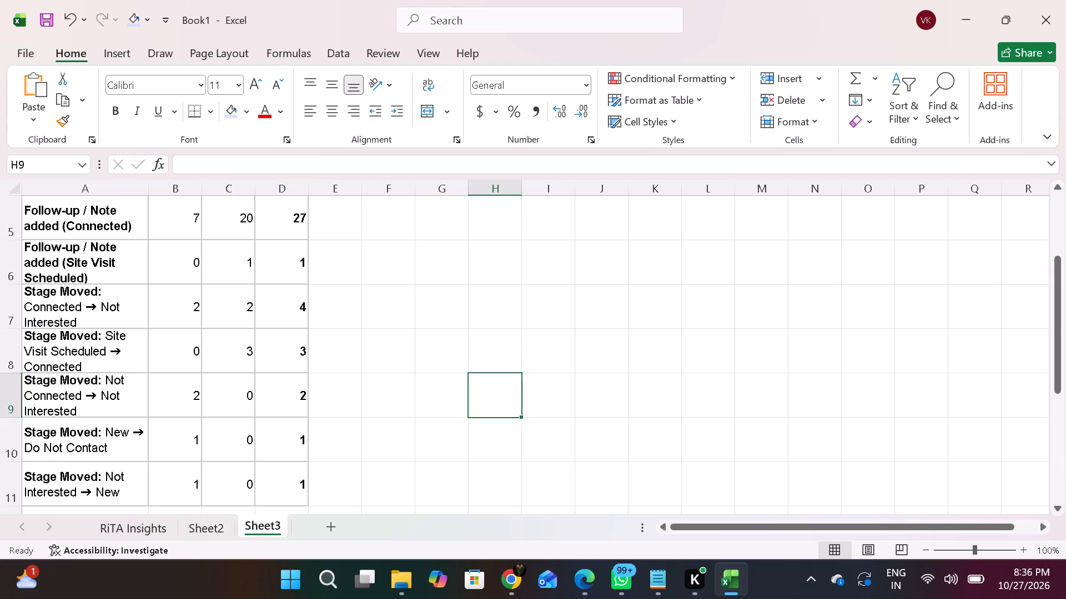
pyautogui.scroll(-1, 249, 409)
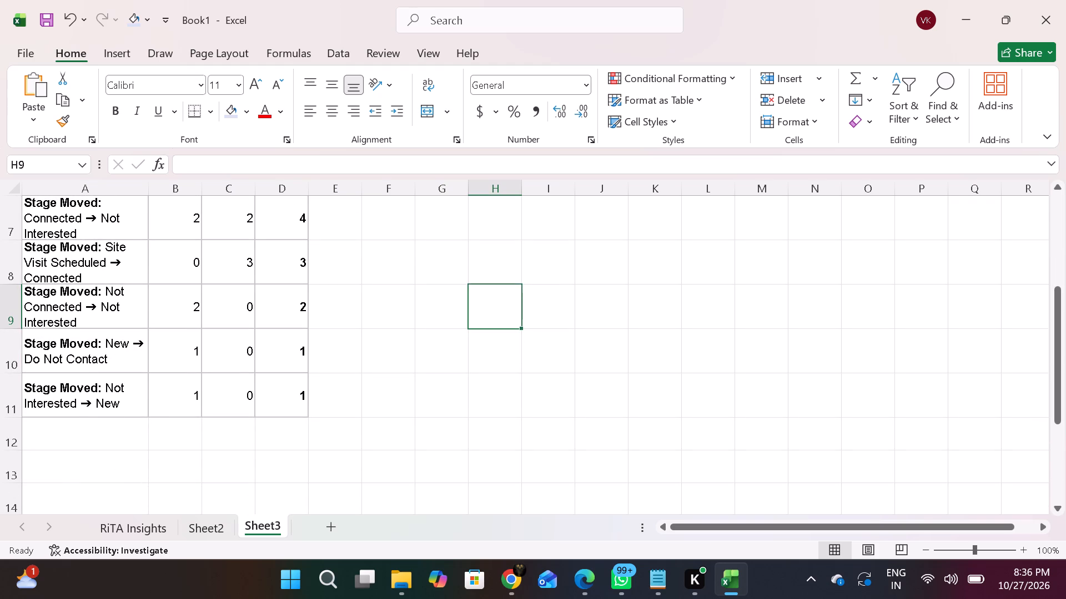
pyautogui.scroll(3, 147, 336)
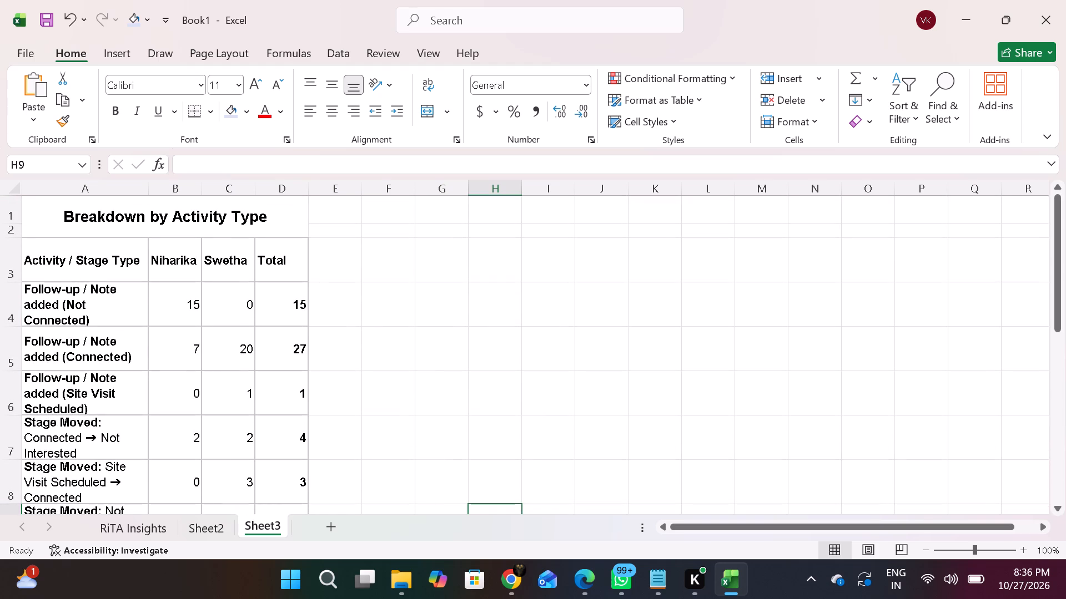
pyautogui.moveTo(150, 194); pyautogui.dragTo(219, 191)
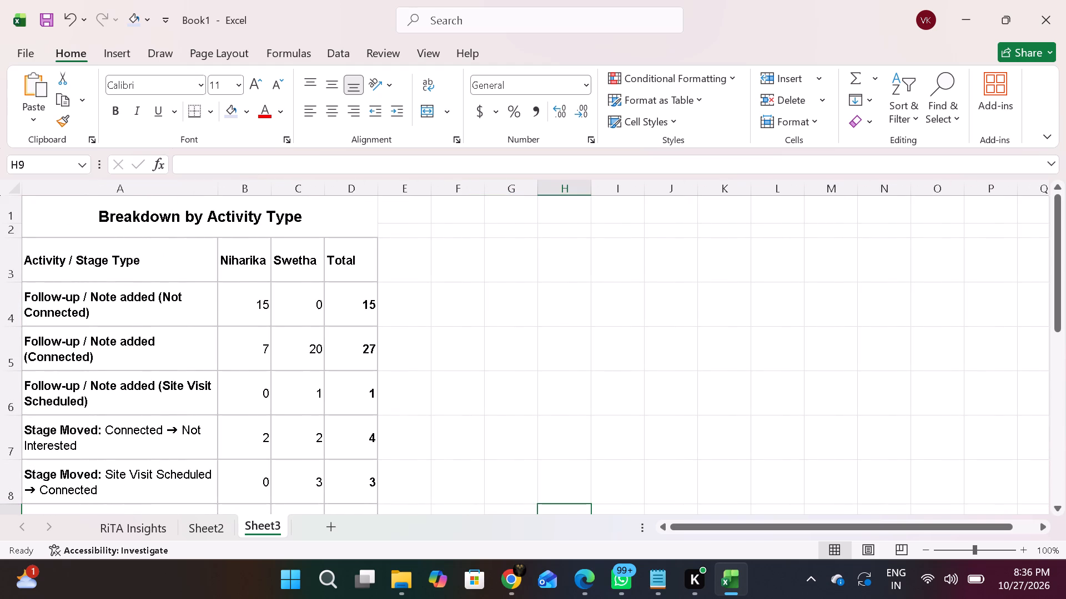
# Fill the merged Breakdown by Activity Type title with the theme gold colour.
pyautogui.hscroll(-1, 252, 339)
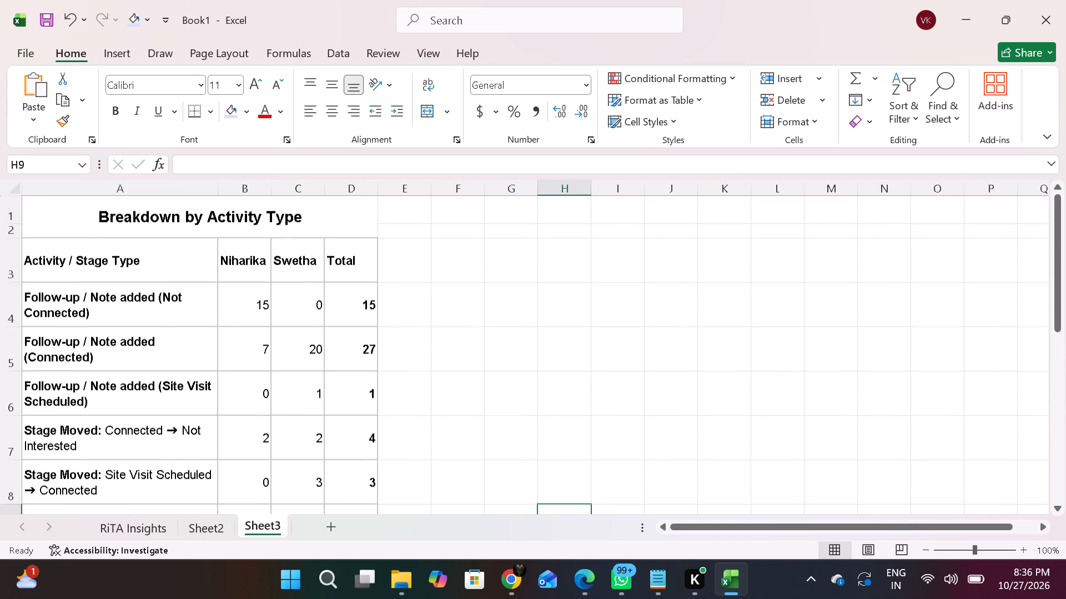
pyautogui.moveTo(104, 219); pyautogui.dragTo(252, 116)
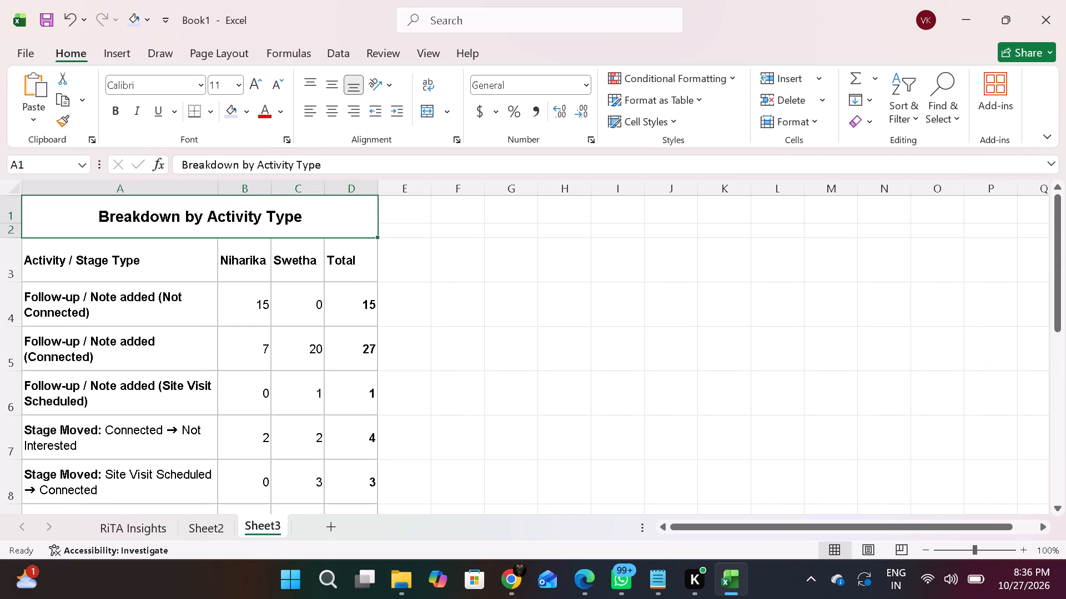
pyautogui.moveTo(252, 116); pyautogui.dragTo(244, 109)
pyautogui.click(244, 109)
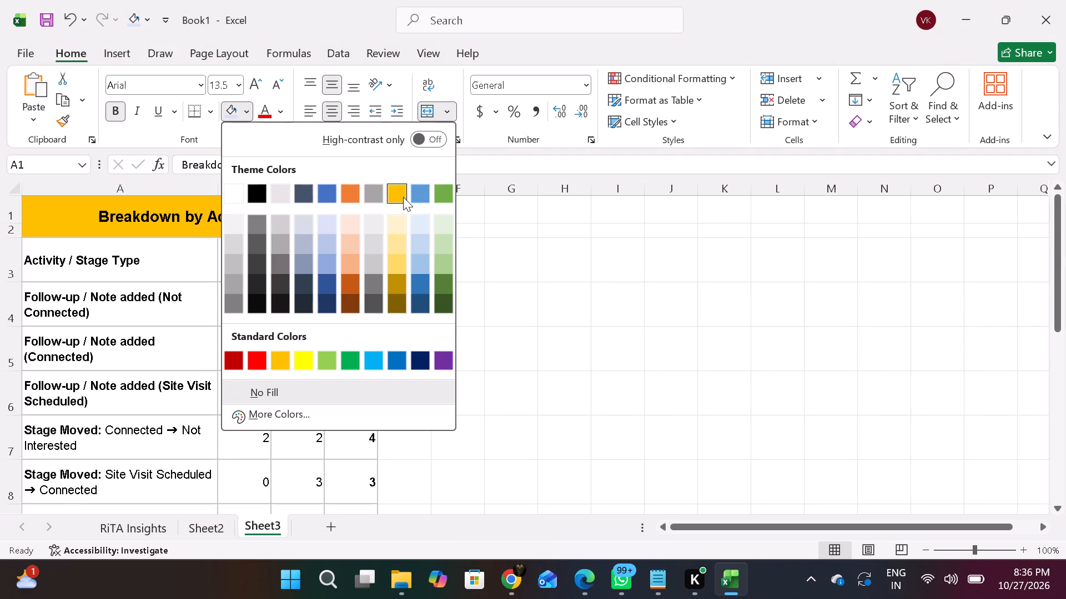
pyautogui.click(403, 197)
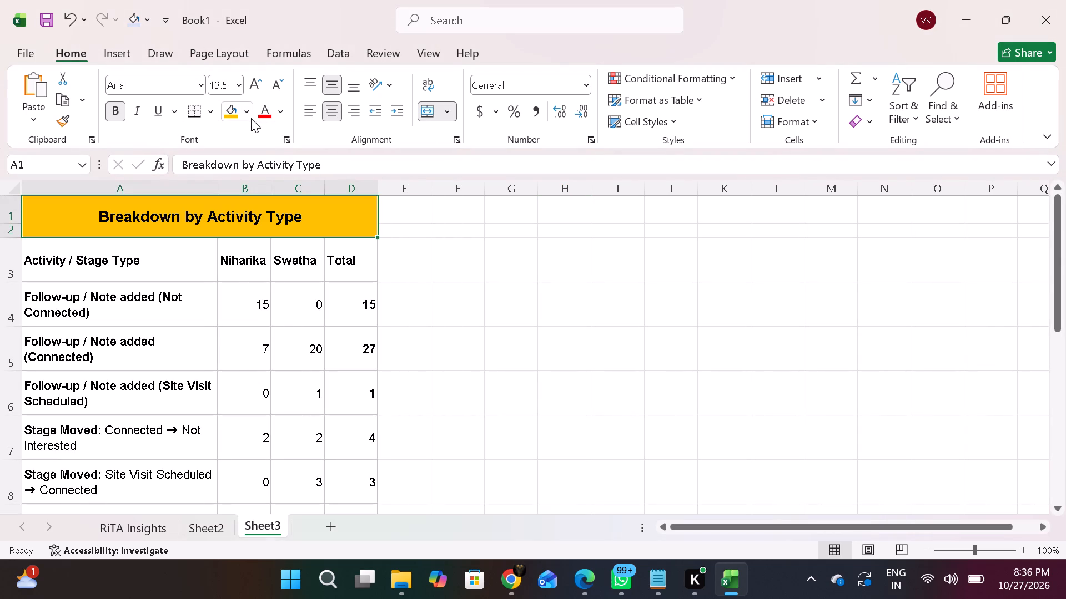
# Fill the header cells A3 to D3, from Activity / Stage Type to Total, with the lightest gold theme tint.
pyautogui.moveTo(340, 265); pyautogui.dragTo(143, 237)
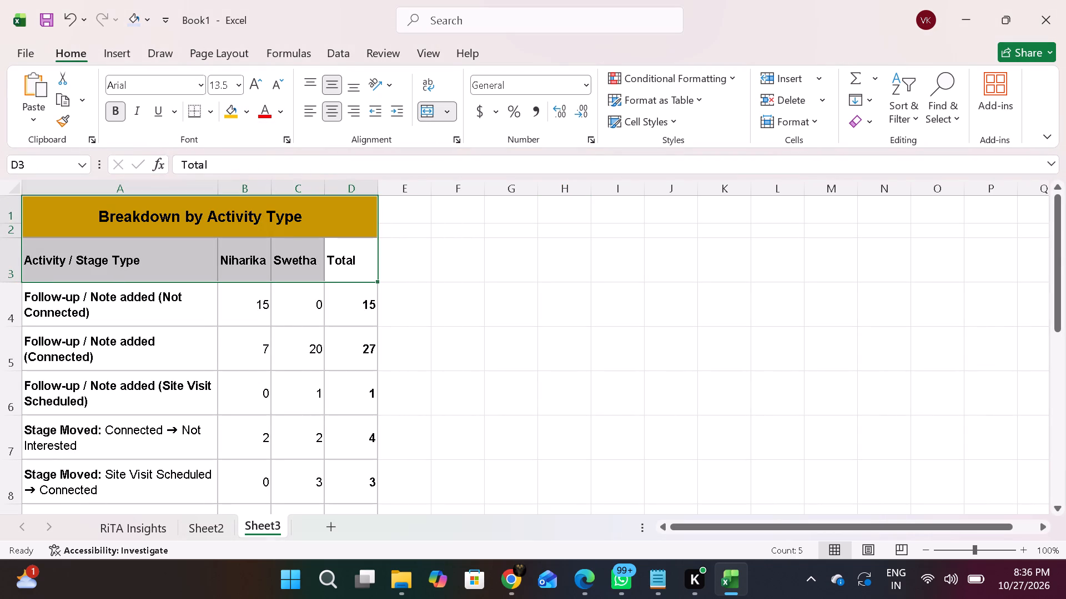
pyautogui.click(190, 277)
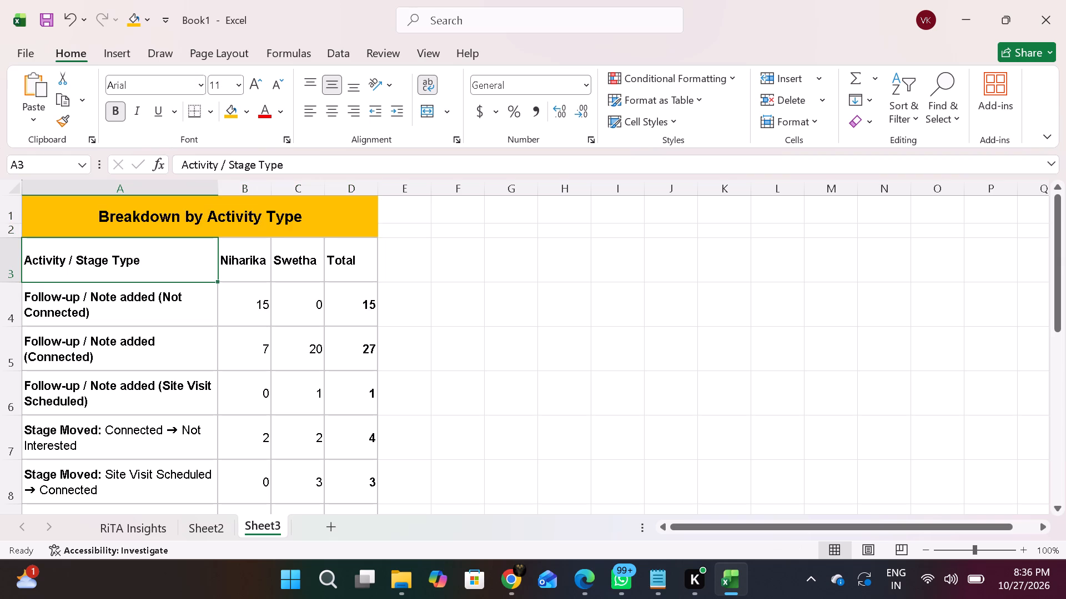
pyautogui.moveTo(216, 261); pyautogui.dragTo(316, 271)
pyautogui.click(345, 271)
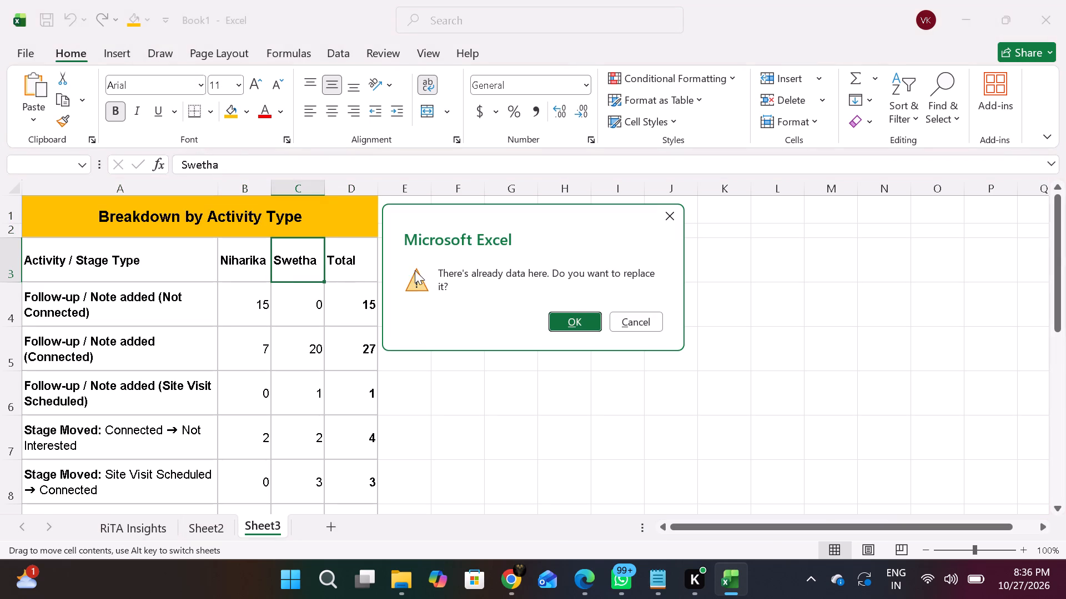
pyautogui.click(657, 317)
pyautogui.moveTo(365, 272); pyautogui.dragTo(214, 265)
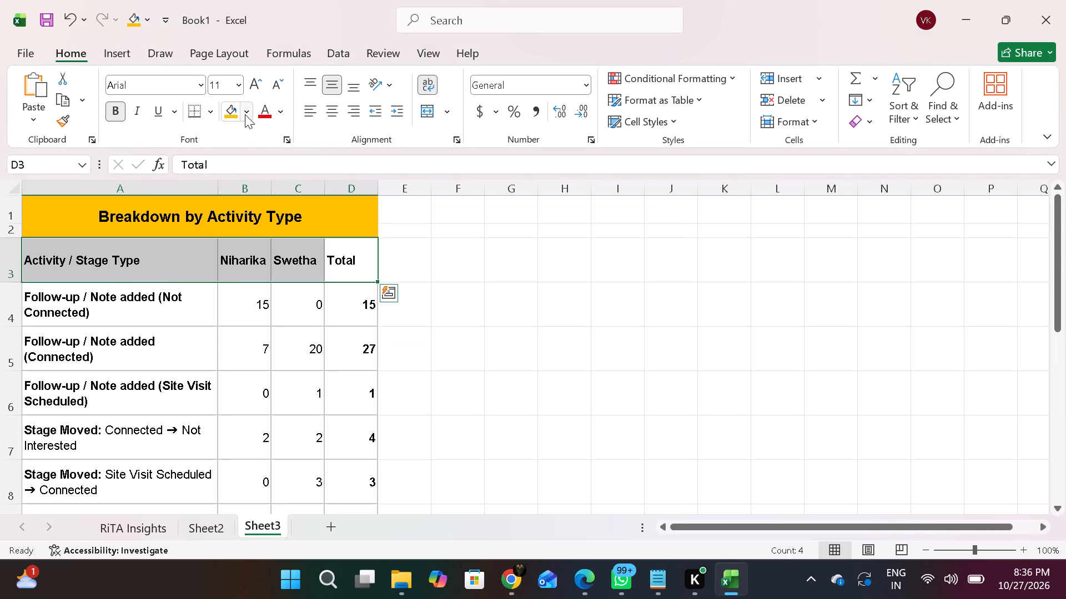
pyautogui.click(245, 114)
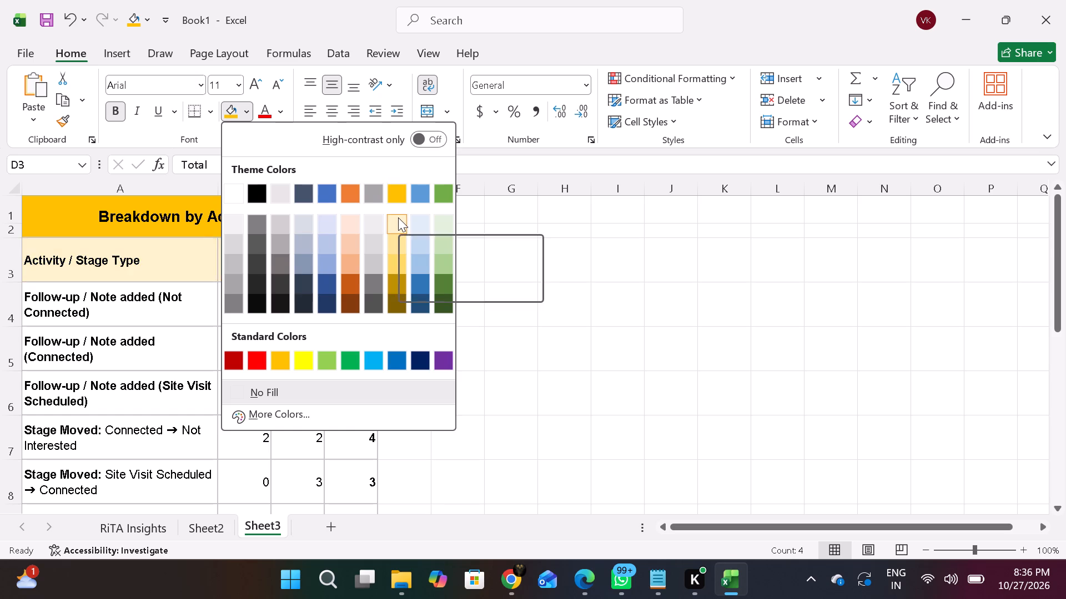
pyautogui.click(396, 224)
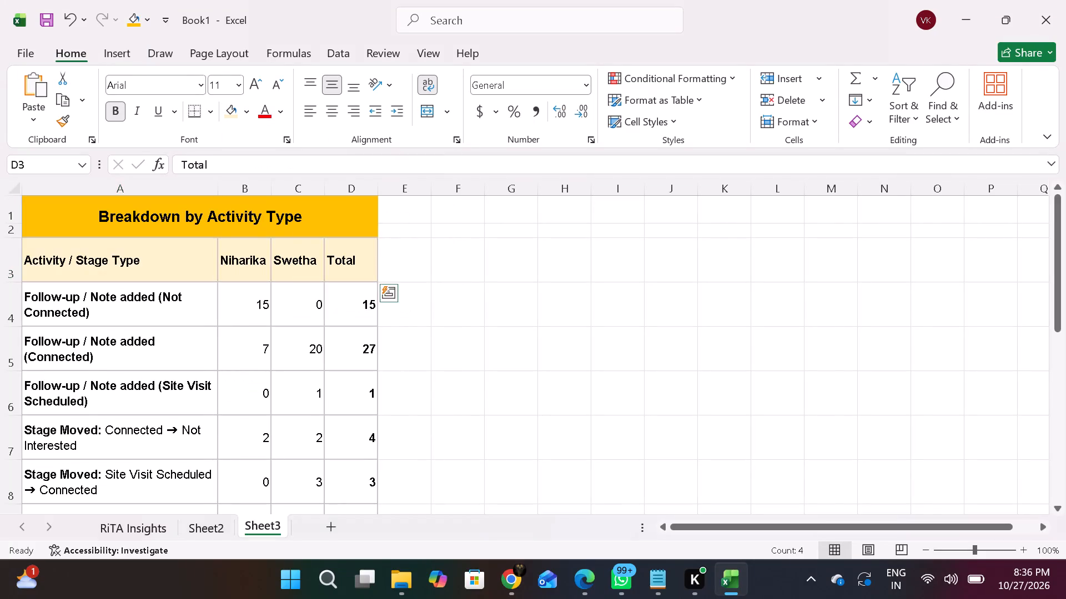
# Fill the activity label cells A4 to A11 with the lightest blue theme tint.
pyautogui.moveTo(160, 322); pyautogui.dragTo(130, 390)
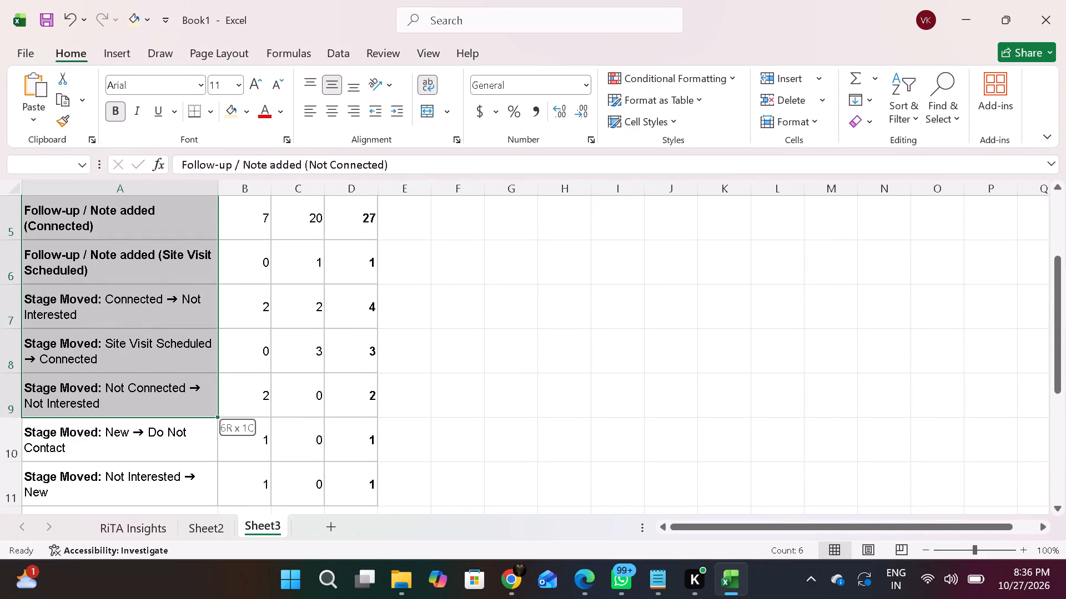
pyautogui.moveTo(130, 390); pyautogui.dragTo(98, 511)
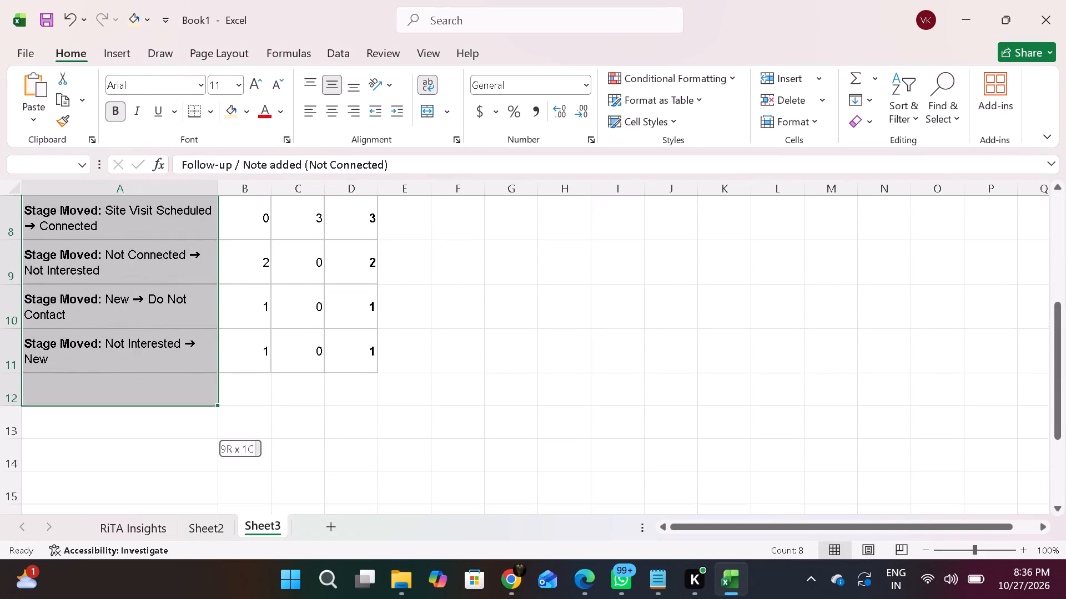
pyautogui.moveTo(98, 511); pyautogui.dragTo(126, 353)
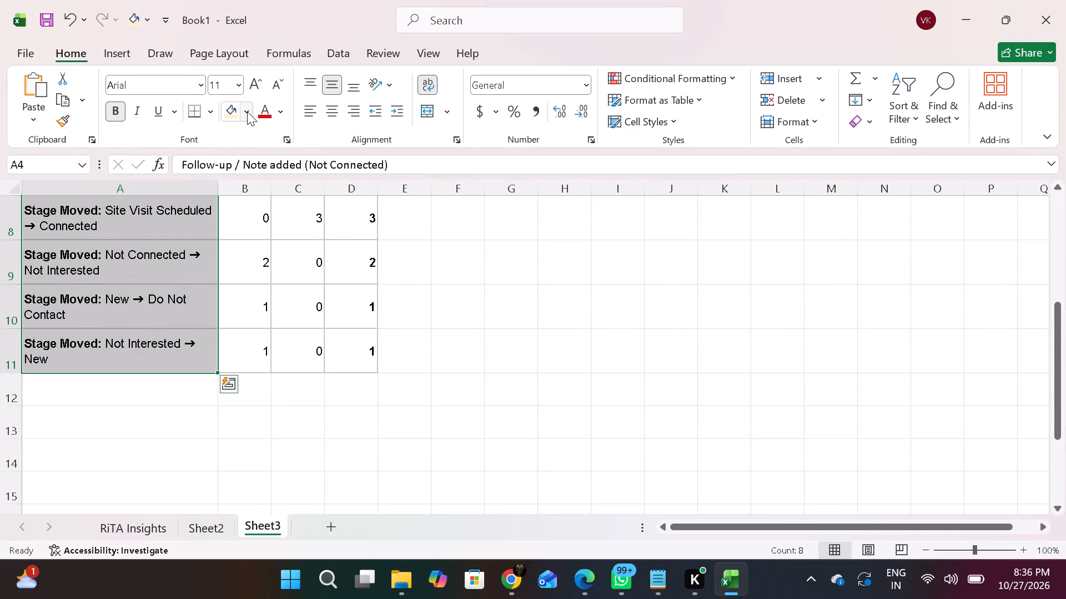
pyautogui.click(248, 111)
pyautogui.click(318, 222)
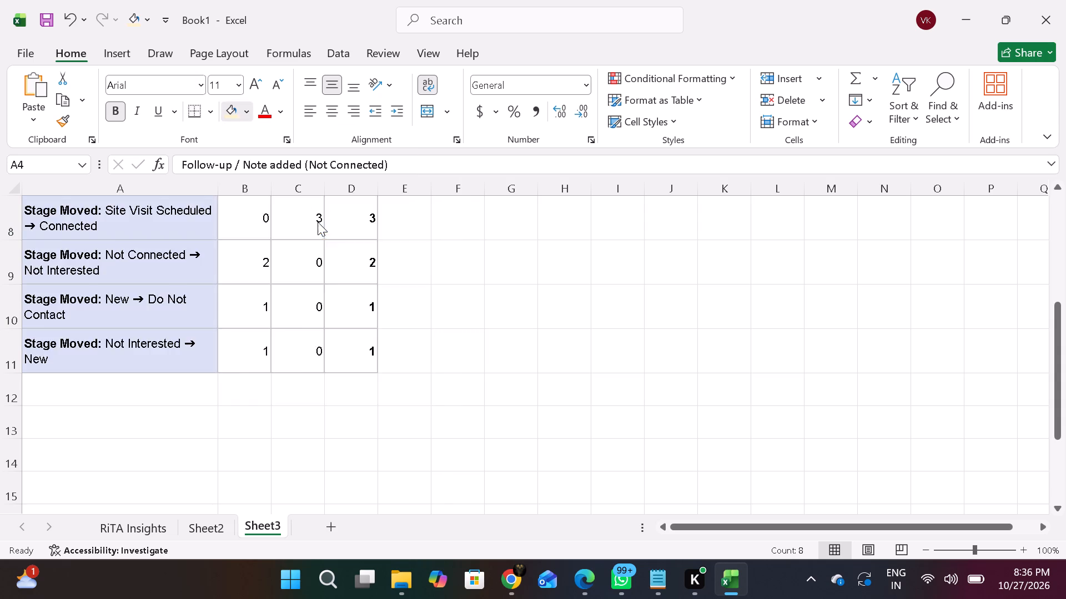
pyautogui.click(431, 331)
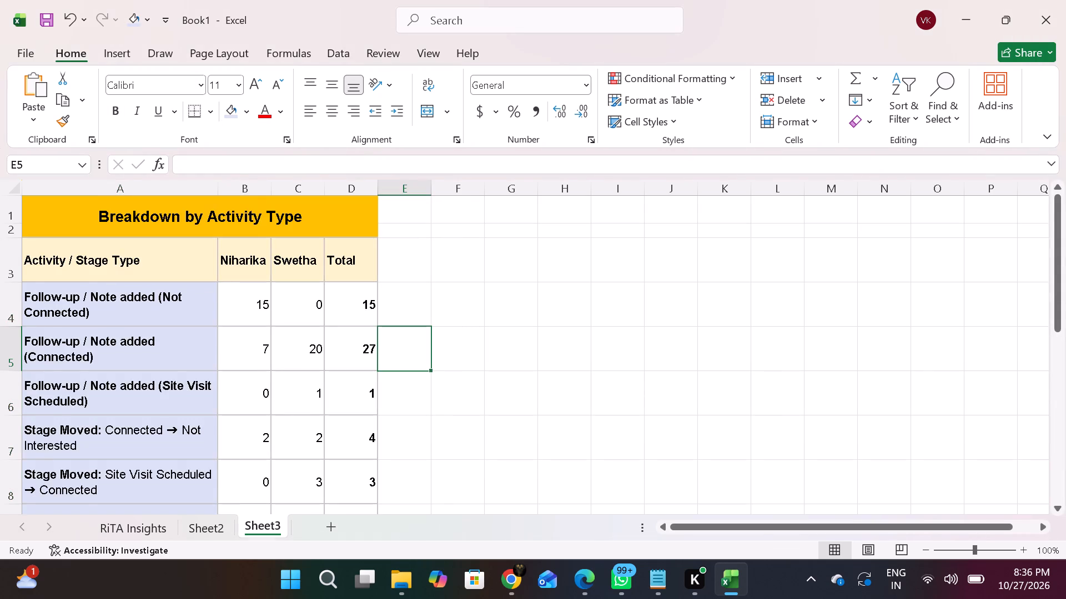
pyautogui.scroll(-2, 350, 309)
pyautogui.scroll(4, 350, 309)
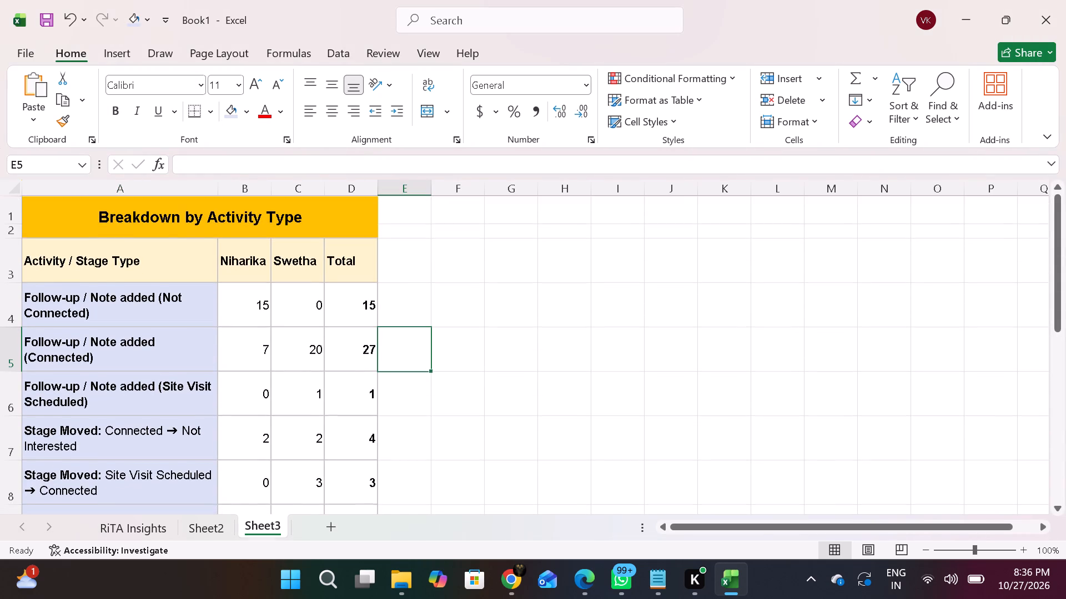
# Rename Sheet2, which holds the agent and lead activity log, as User Activity.
pyautogui.doubleClick(218, 528)
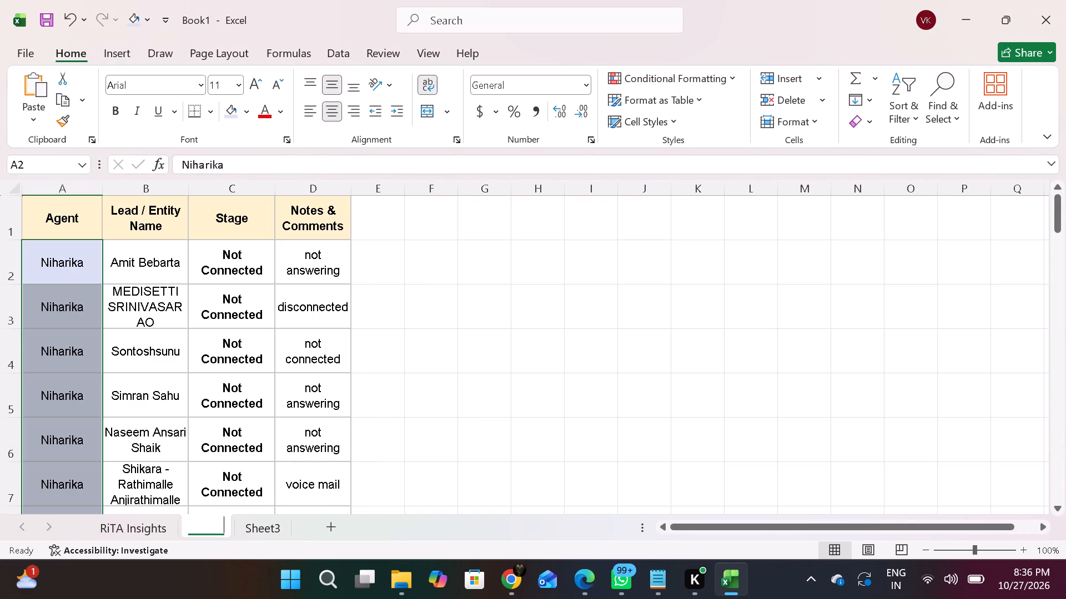
pyautogui.press('BackSpace')
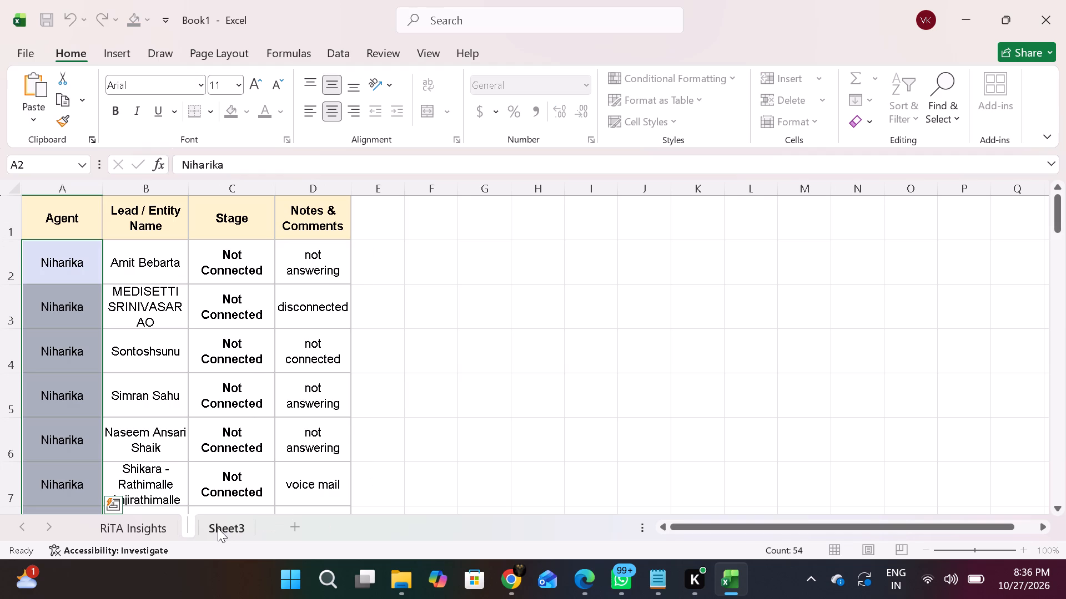
pyautogui.click(218, 528)
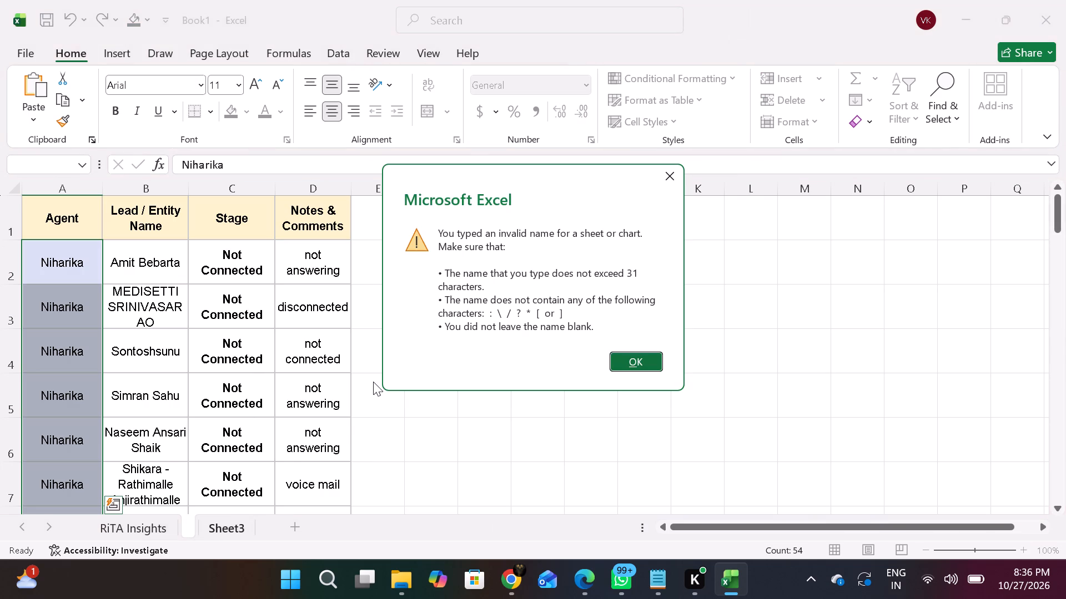
pyautogui.press('Return')
pyautogui.write('user')
pyautogui.press('space')
pyautogui.press('BackSpace')
pyautogui.press('BackSpace')
pyautogui.press('BackSpace')
pyautogui.press('BackSpace')
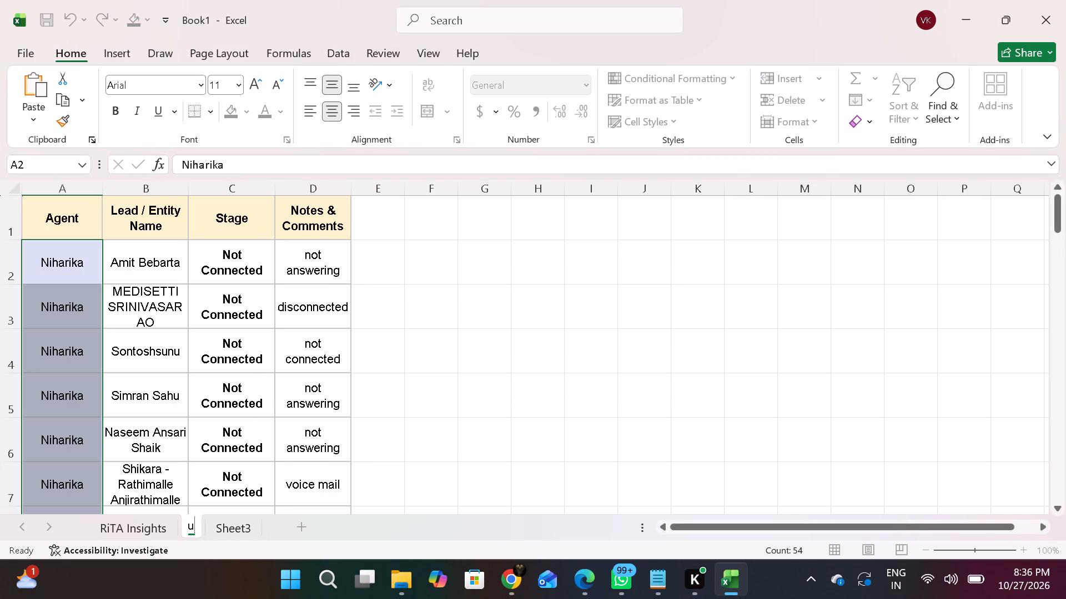
pyautogui.press('BackSpace')
pyautogui.write('User a')
pyautogui.press('BackSpace')
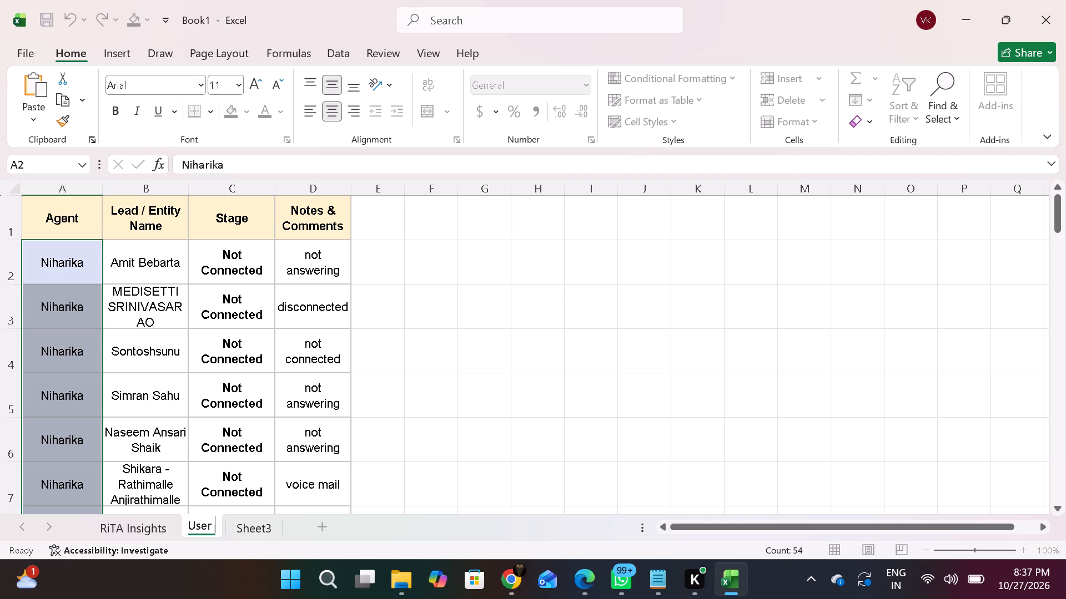
pyautogui.write('Activi')
pyautogui.write('ty')
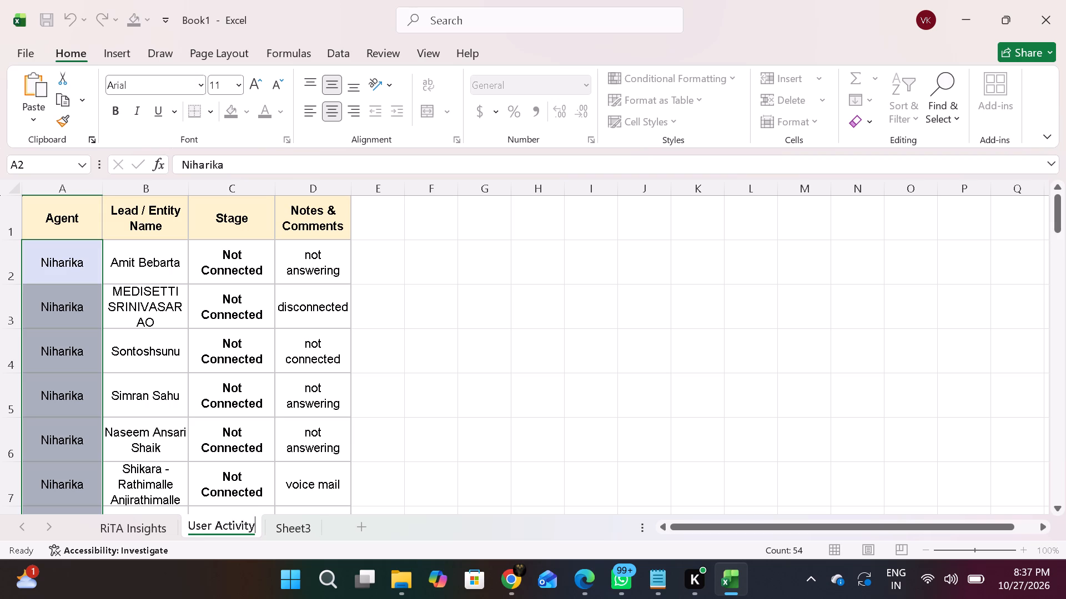
pyautogui.press('Return')
# Rename Sheet3, which holds the activity type breakdown, as User Activity followed by a trailing space.
pyautogui.doubleClick(296, 530)
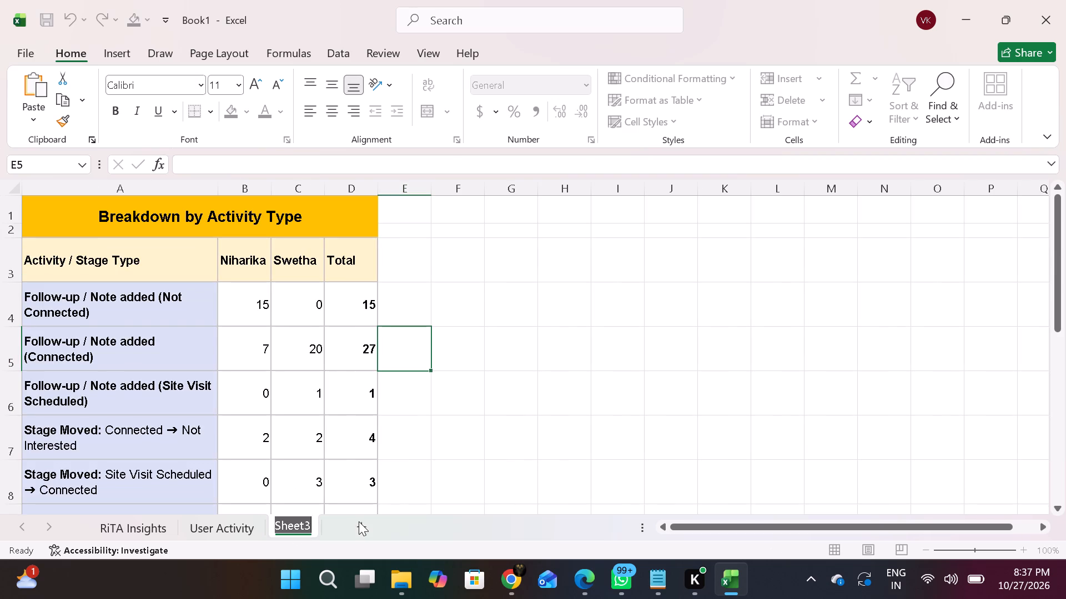
pyautogui.press('BackSpace')
pyautogui.write('user')
pyautogui.press('space')
pyautogui.press('BackSpace')
pyautogui.press('BackSpace')
pyautogui.press('BackSpace')
pyautogui.press('BackSpace')
pyautogui.press('BackSpace')
pyautogui.press('BackSpace')
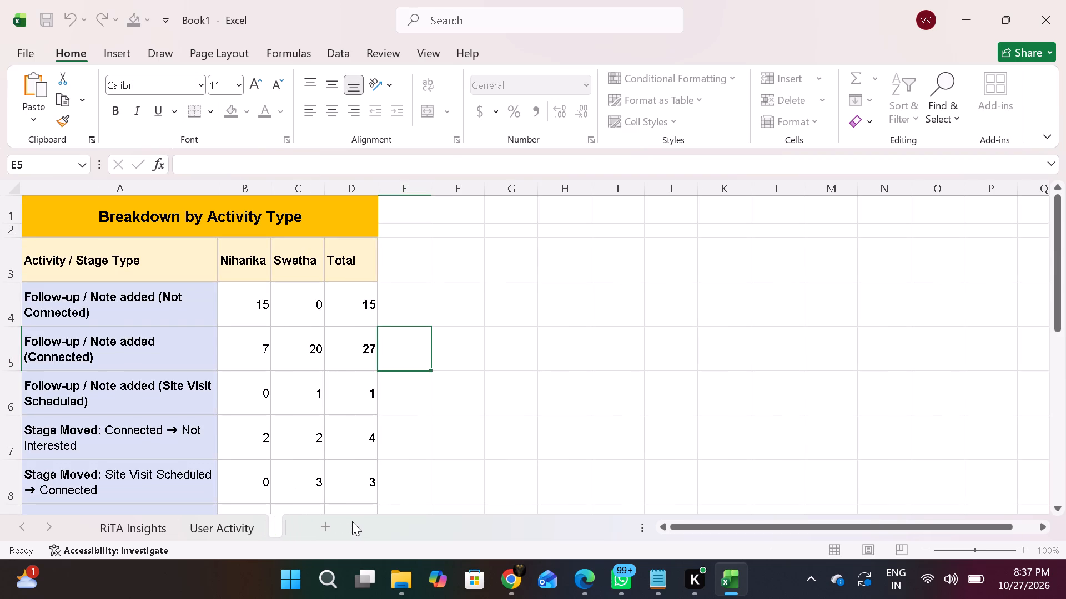
pyautogui.hotkey('shift', 'u')
pyautogui.press('BackSpace')
pyautogui.write('User')
pyautogui.press('space')
pyautogui.write('Activity')
pyautogui.press('space')
pyautogui.press('Return')
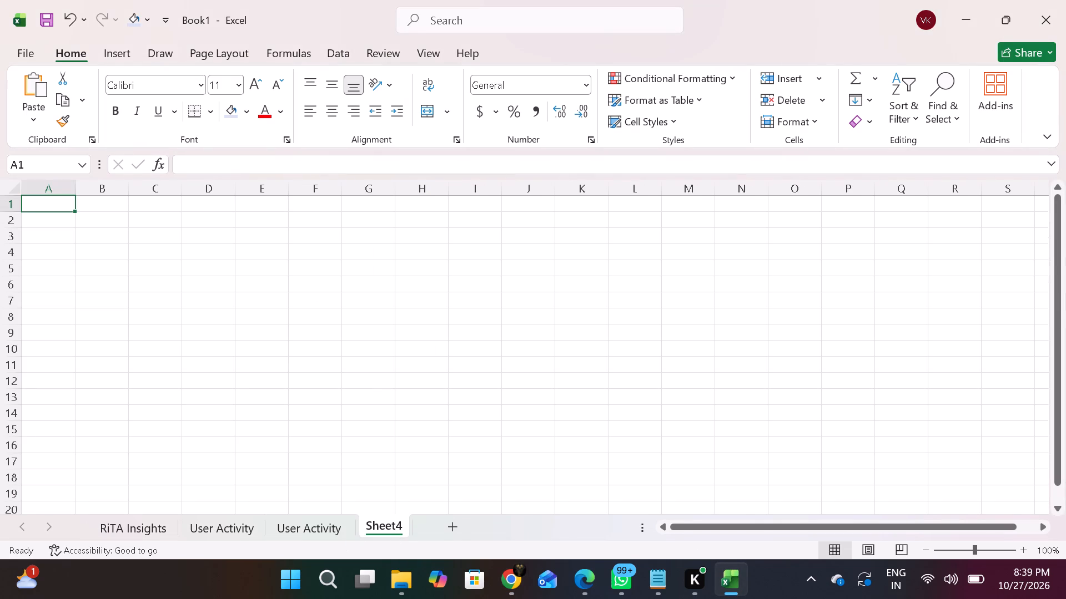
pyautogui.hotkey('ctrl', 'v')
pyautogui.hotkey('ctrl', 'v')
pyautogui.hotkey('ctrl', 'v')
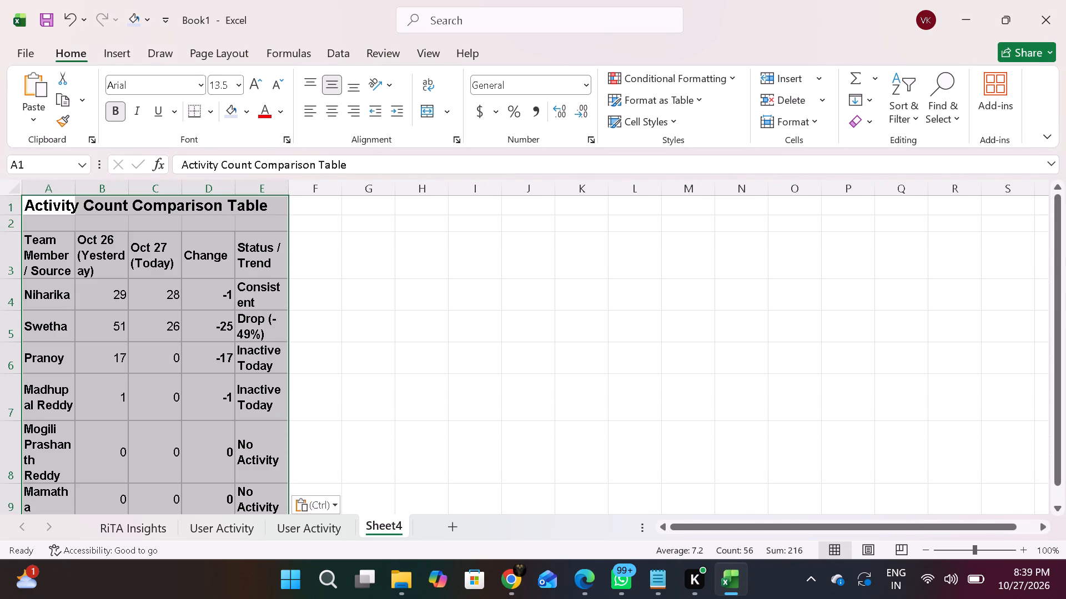
# Give all rows of the new sheet a uniform, compact height that fits about two lines of text.
pyautogui.click(9, 191)
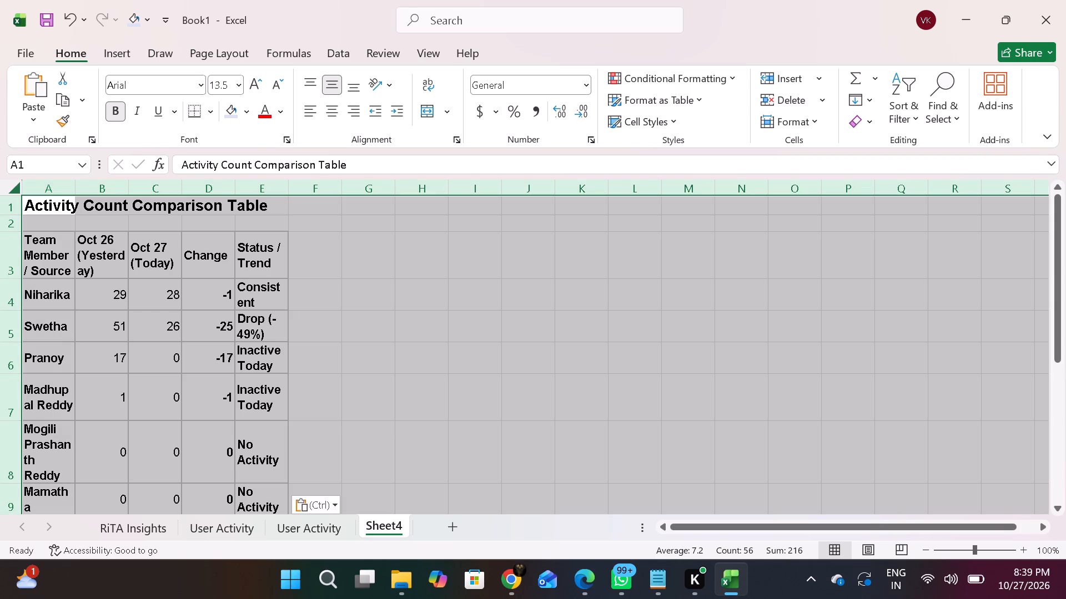
pyautogui.moveTo(19, 423); pyautogui.dragTo(19, 418)
pyautogui.scroll(-1, 19, 418)
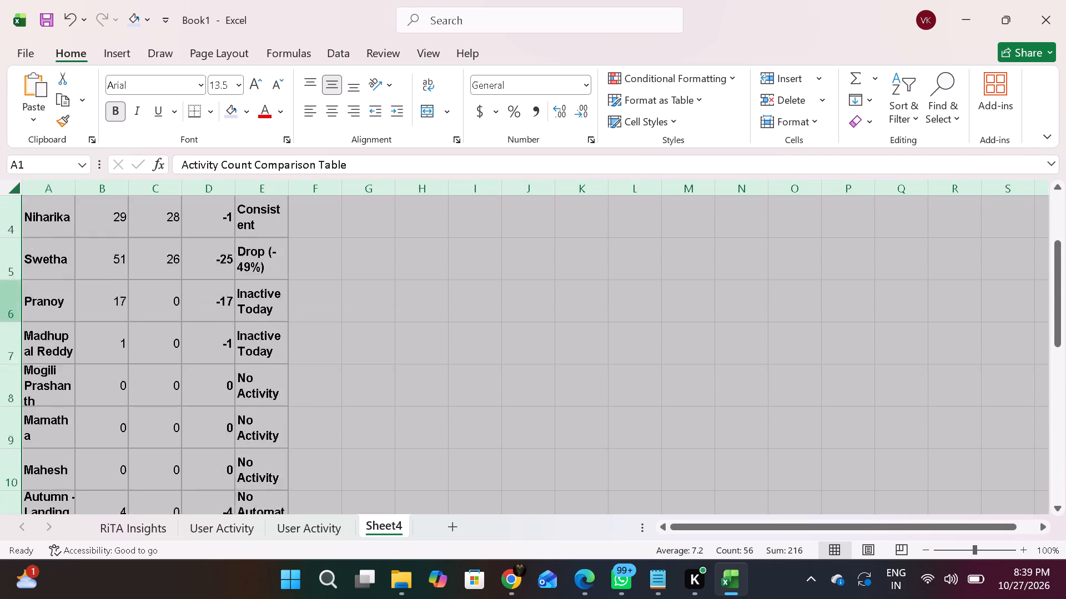
pyautogui.scroll(-1, 19, 418)
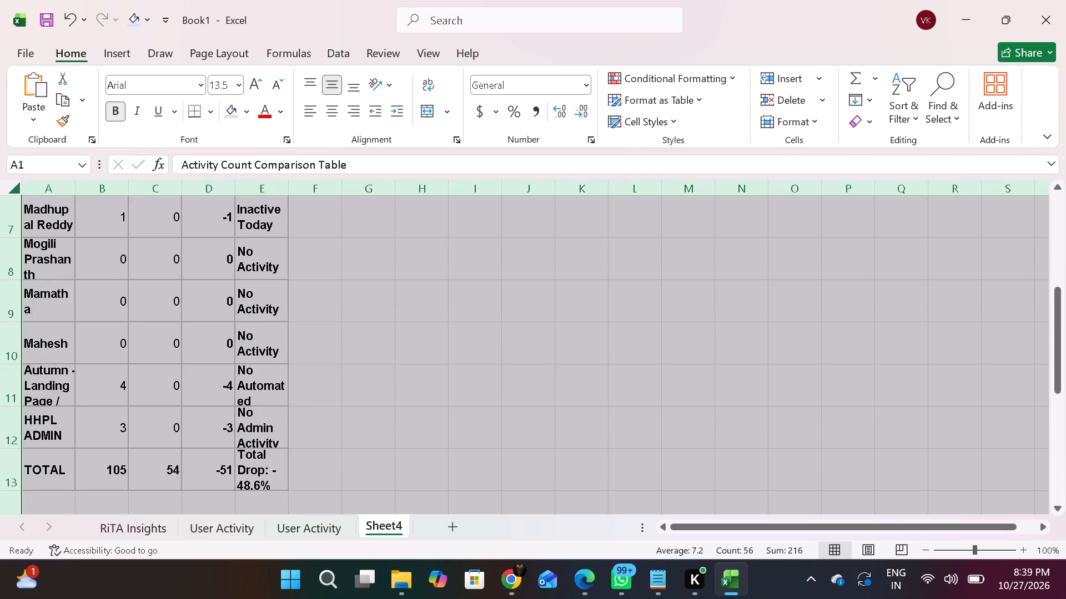
pyautogui.moveTo(15, 492); pyautogui.dragTo(15, 481)
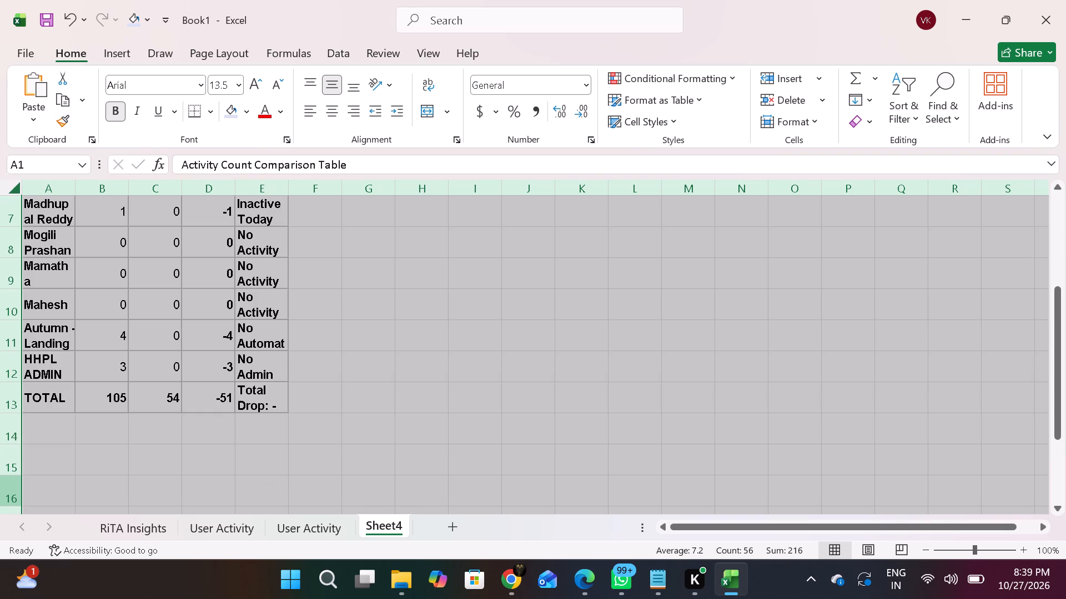
pyautogui.scroll(2, 118, 426)
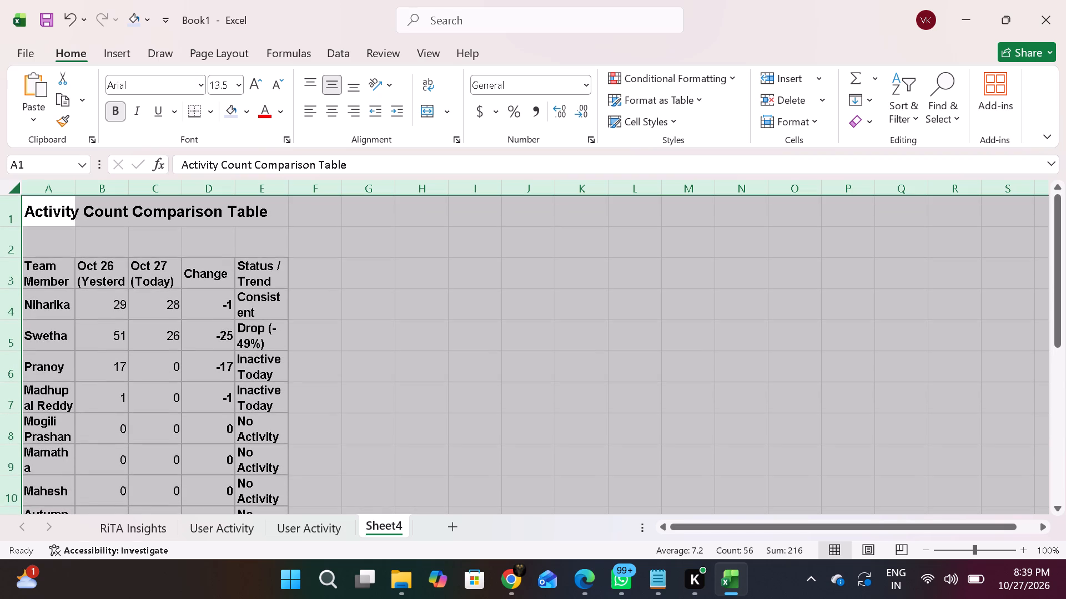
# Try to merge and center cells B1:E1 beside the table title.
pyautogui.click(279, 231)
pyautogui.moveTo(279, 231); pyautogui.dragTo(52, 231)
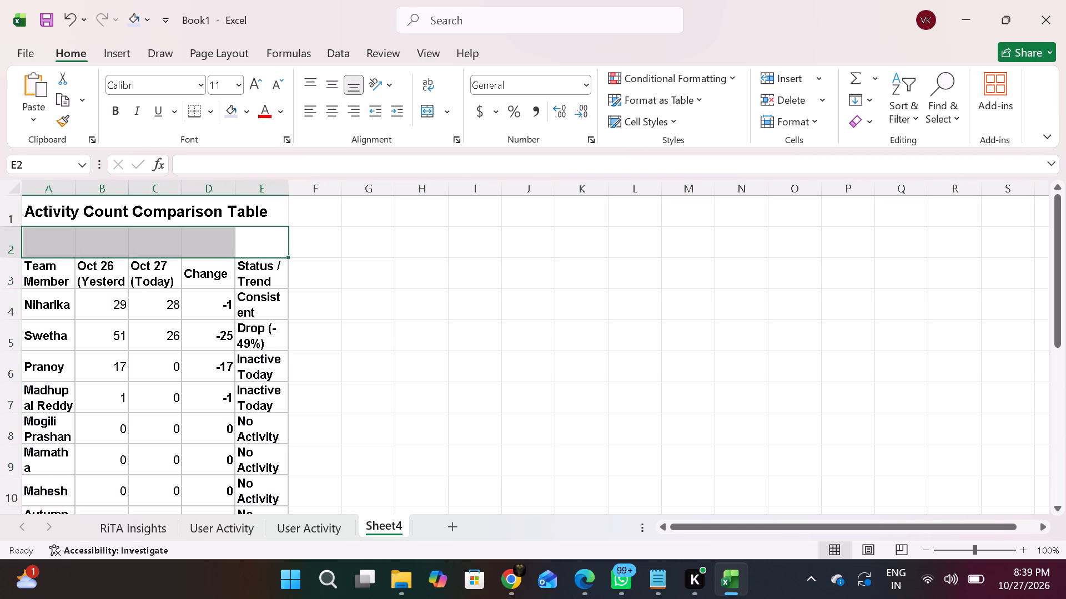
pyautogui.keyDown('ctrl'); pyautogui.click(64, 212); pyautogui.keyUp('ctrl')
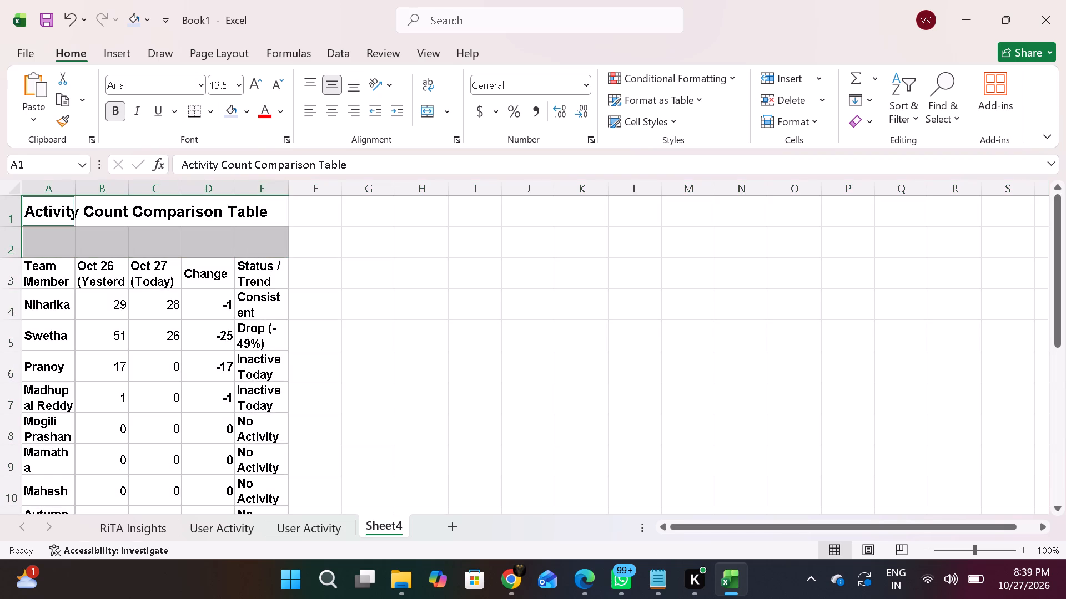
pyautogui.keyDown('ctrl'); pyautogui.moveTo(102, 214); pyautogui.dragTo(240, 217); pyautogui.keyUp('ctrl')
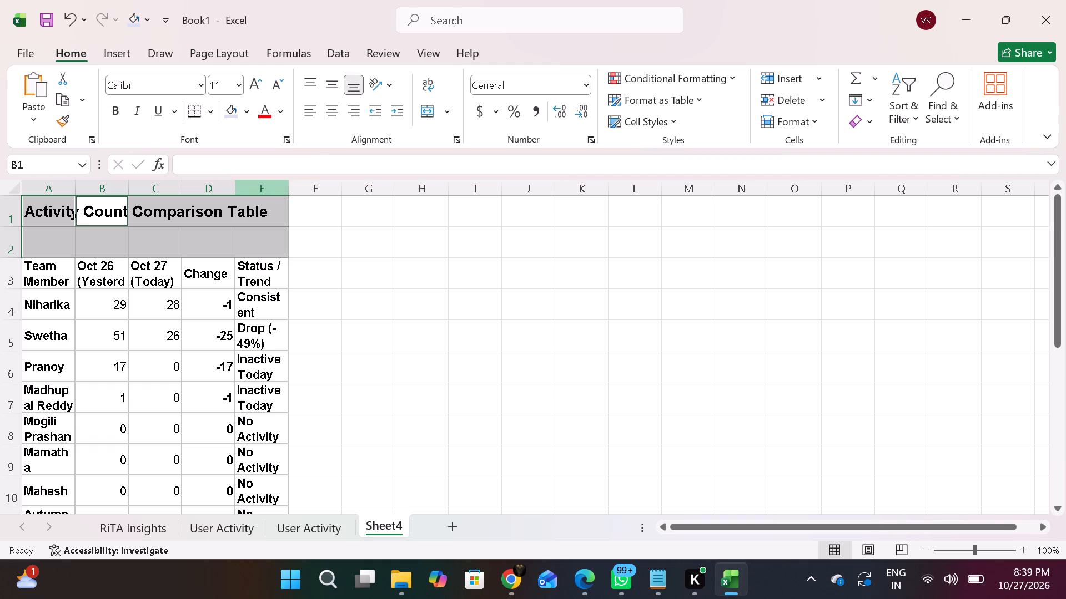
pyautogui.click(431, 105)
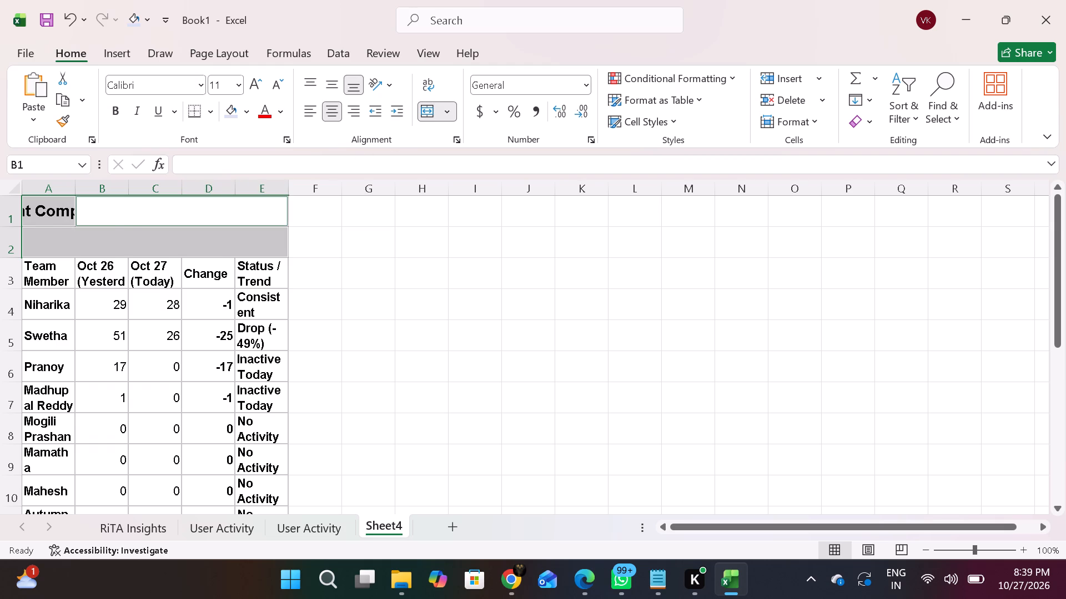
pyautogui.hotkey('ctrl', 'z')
# Merge and center the title Activity Count Comparison Table across cells A1:E2.
pyautogui.click(293, 282)
pyautogui.moveTo(263, 247); pyautogui.dragTo(50, 225)
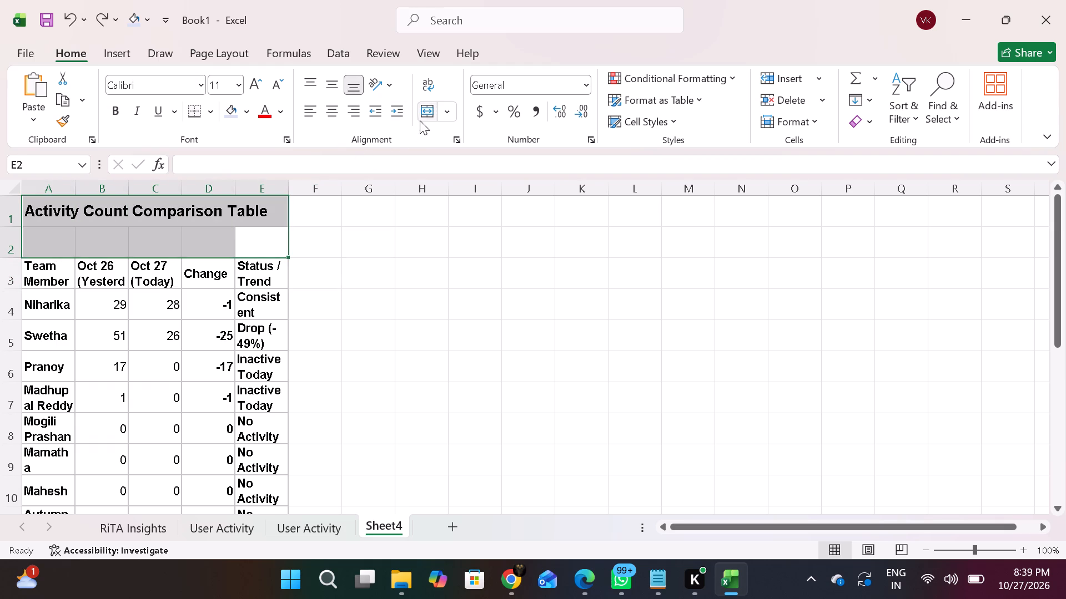
pyautogui.click(421, 116)
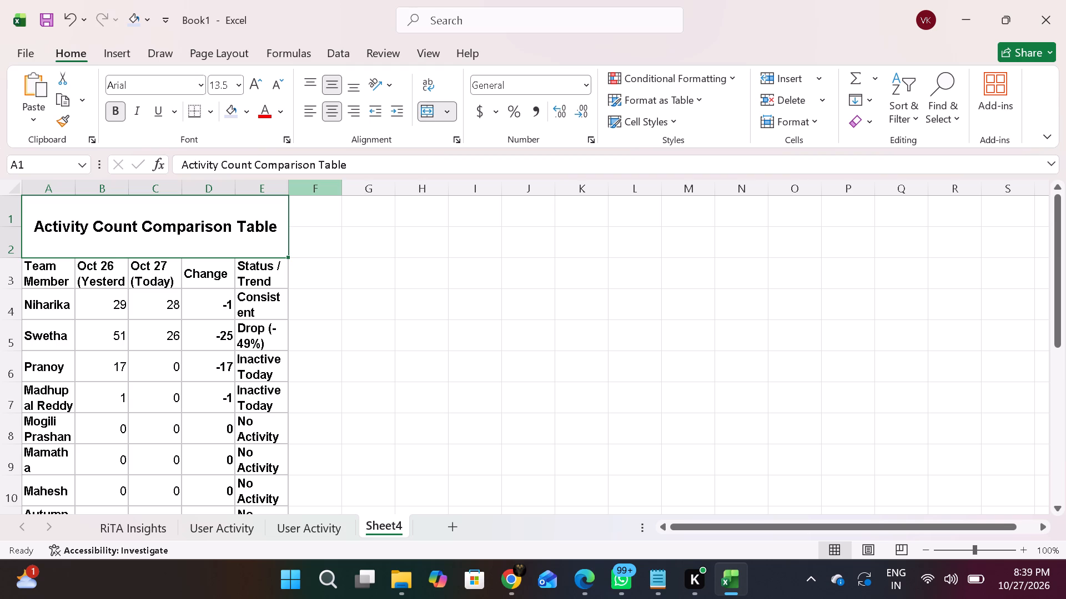
# Reduce the heights of title rows 1 and 2 and make header row 3 tall enough for three text lines.
pyautogui.moveTo(20, 258); pyautogui.dragTo(21, 250)
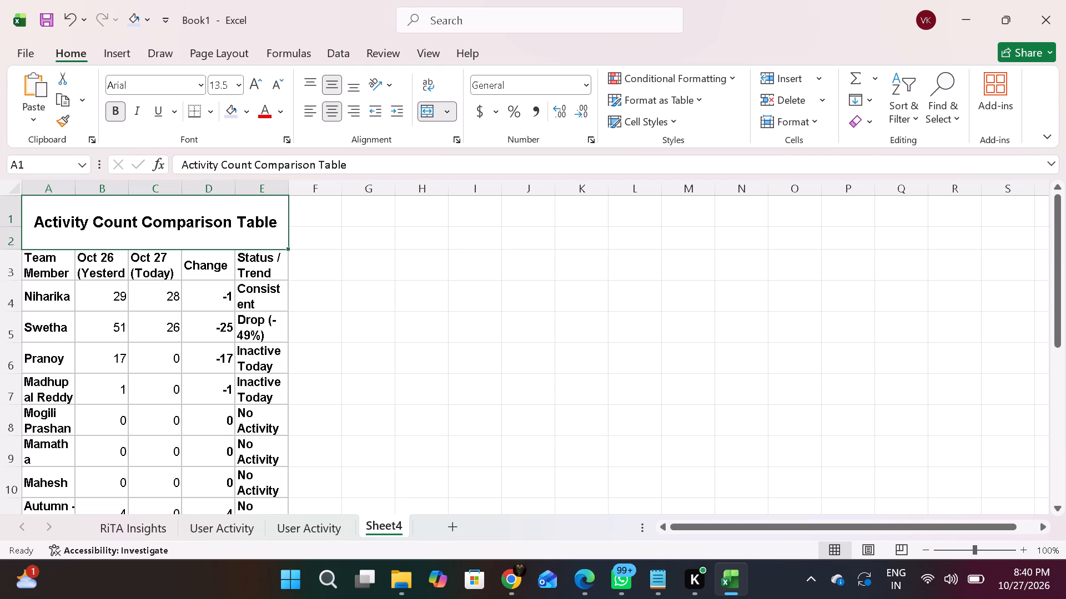
pyautogui.moveTo(18, 228); pyautogui.dragTo(21, 222)
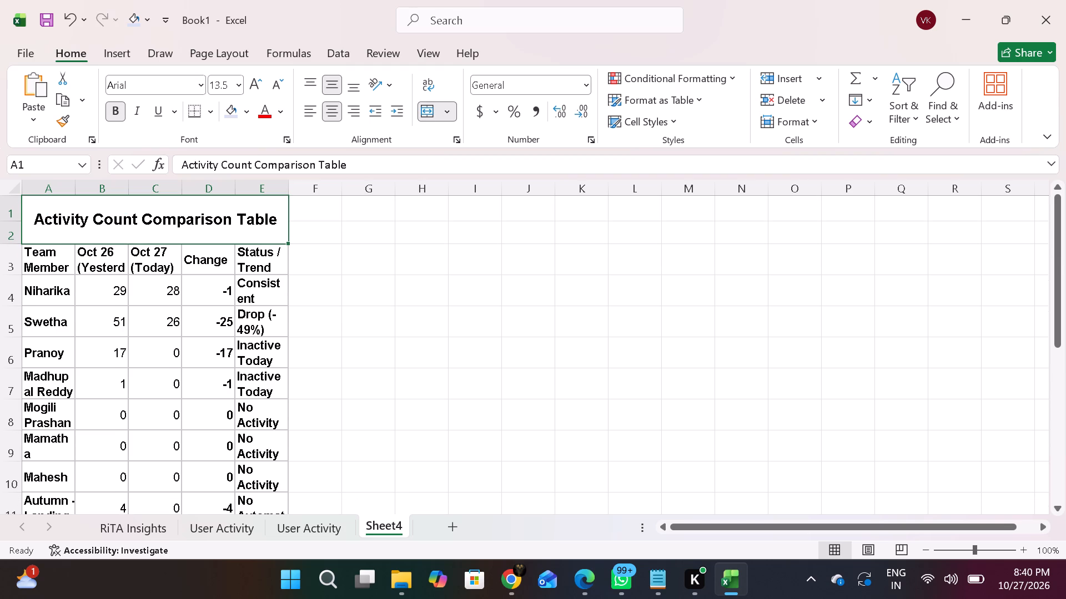
pyautogui.moveTo(17, 273); pyautogui.dragTo(21, 293)
# Widen the Team Member / Source column and the Status / Trend column to fit their text better.
pyautogui.moveTo(71, 181); pyautogui.dragTo(72, 181)
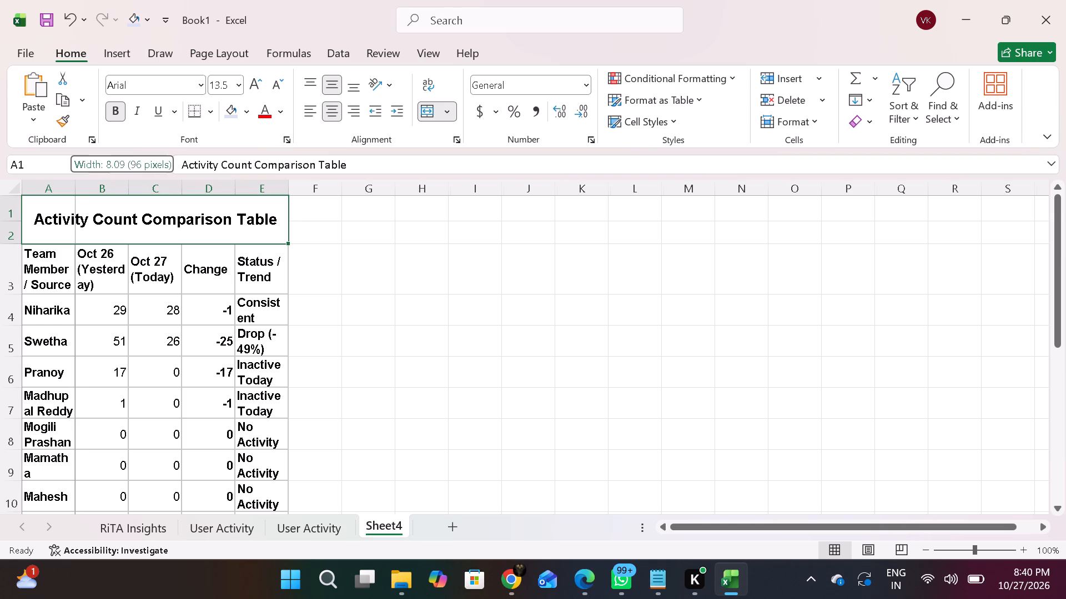
pyautogui.moveTo(72, 181); pyautogui.dragTo(92, 182)
pyautogui.moveTo(92, 182); pyautogui.dragTo(108, 183)
pyautogui.scroll(-2, 62, 306)
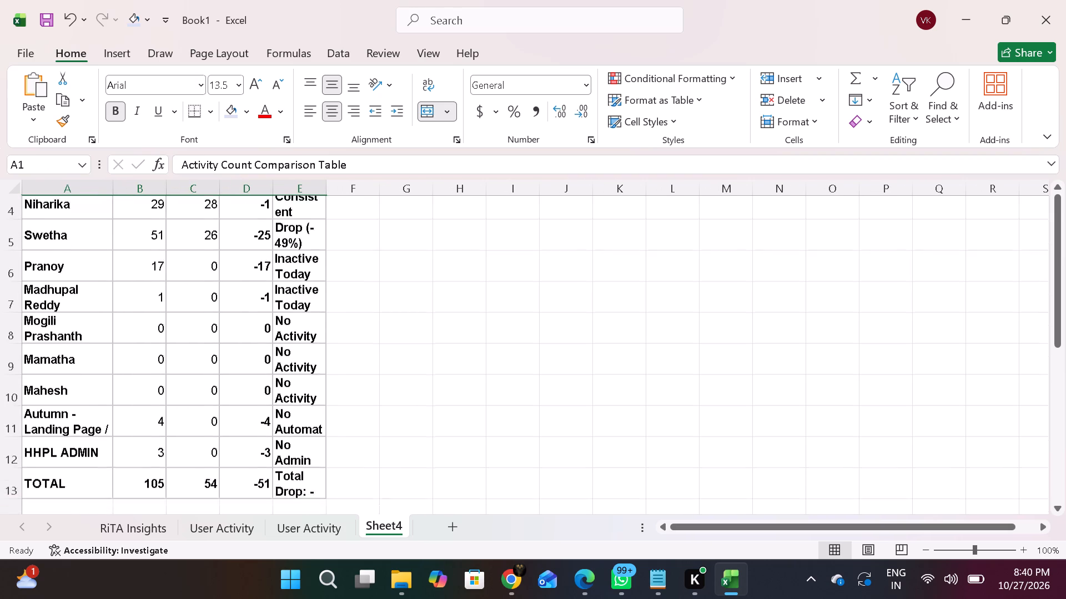
pyautogui.scroll(-1, 62, 306)
pyautogui.scroll(2, 62, 306)
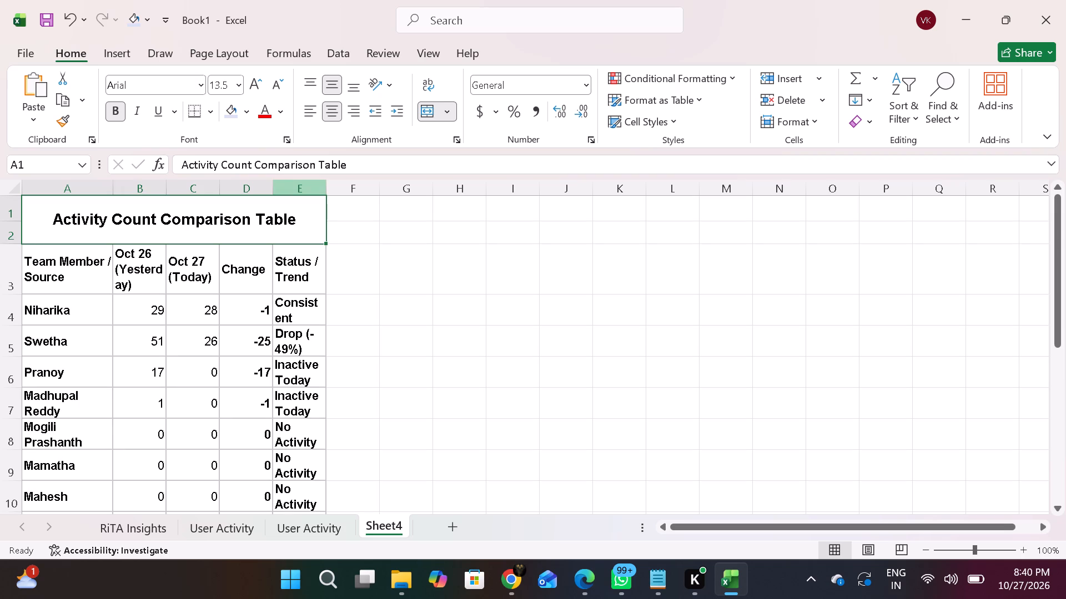
pyautogui.moveTo(329, 186); pyautogui.dragTo(362, 201)
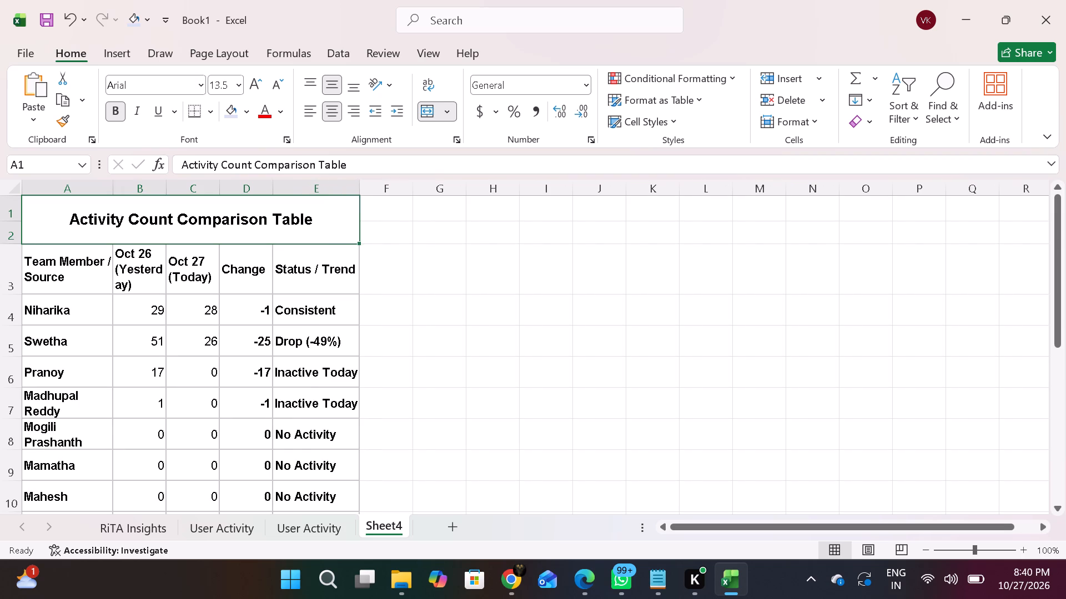
# Center the contents of the comparison table horizontally, from the header row through the TOTAL row (A3:E13).
pyautogui.keyDown('ctrl'); pyautogui.moveTo(305, 260); pyautogui.dragTo(353, 50); pyautogui.keyUp('ctrl')
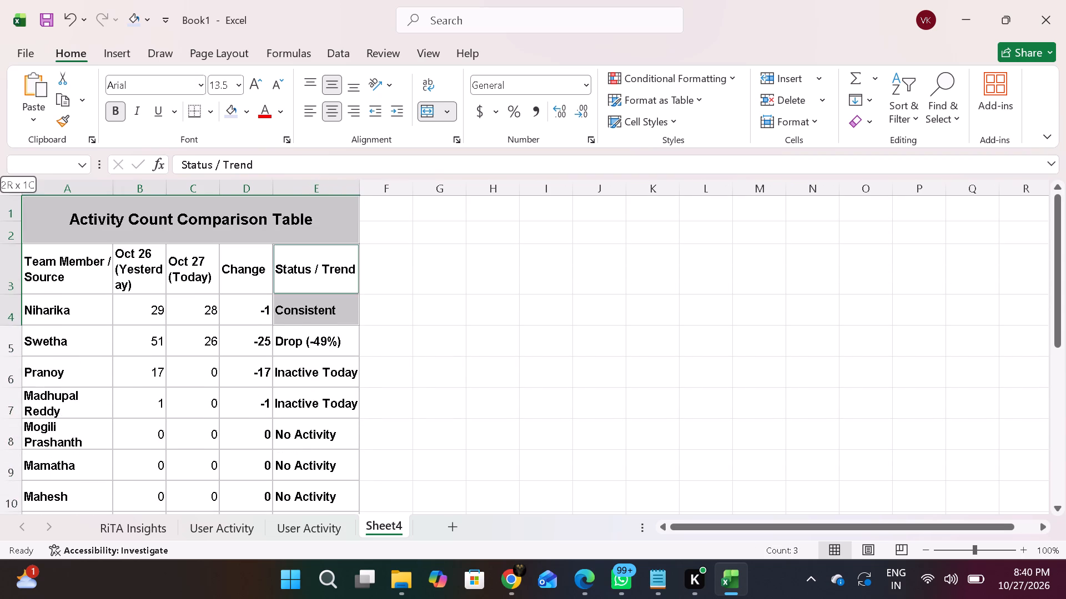
pyautogui.keyDown('ctrl'); pyautogui.moveTo(353, 50); pyautogui.dragTo(355, 47); pyautogui.keyUp('ctrl')
pyautogui.click(410, 283)
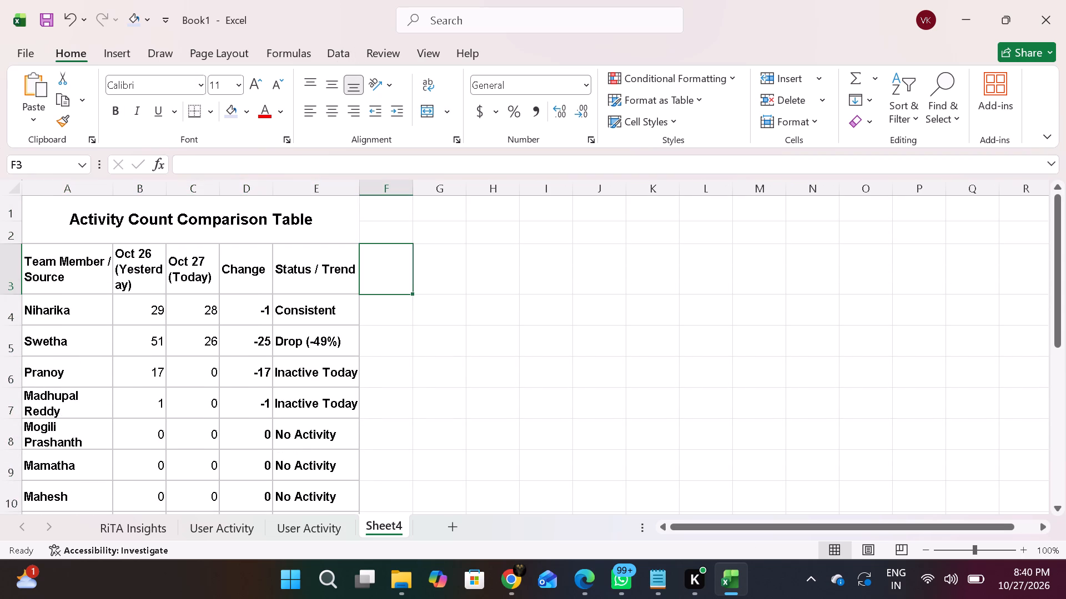
pyautogui.keyDown('ctrl'); pyautogui.moveTo(331, 263); pyautogui.dragTo(117, 480); pyautogui.keyUp('ctrl')
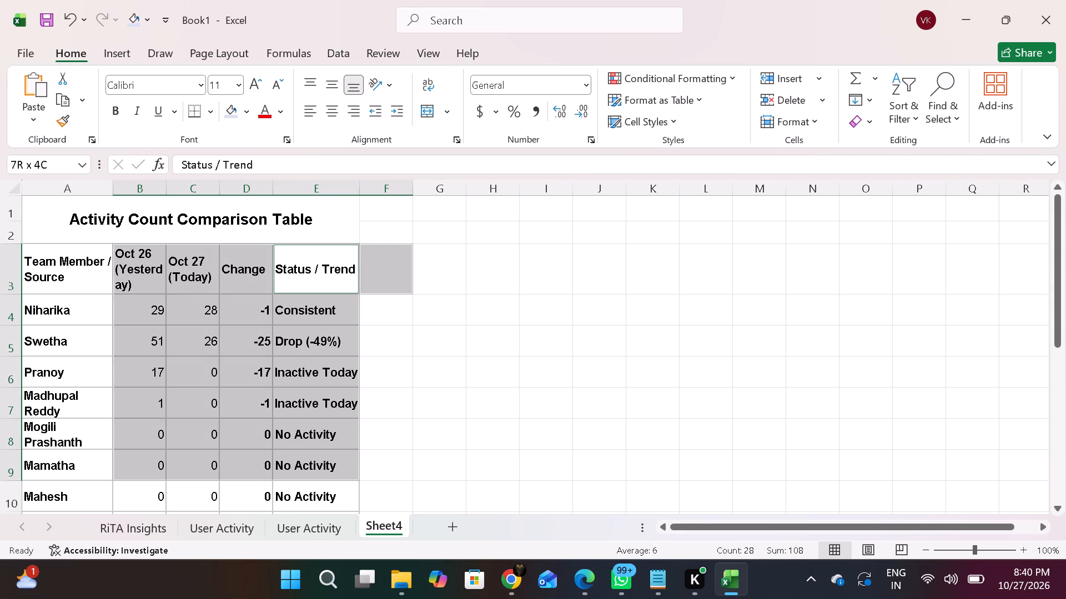
pyautogui.keyDown('ctrl'); pyautogui.moveTo(117, 480); pyautogui.dragTo(122, 476); pyautogui.keyUp('ctrl')
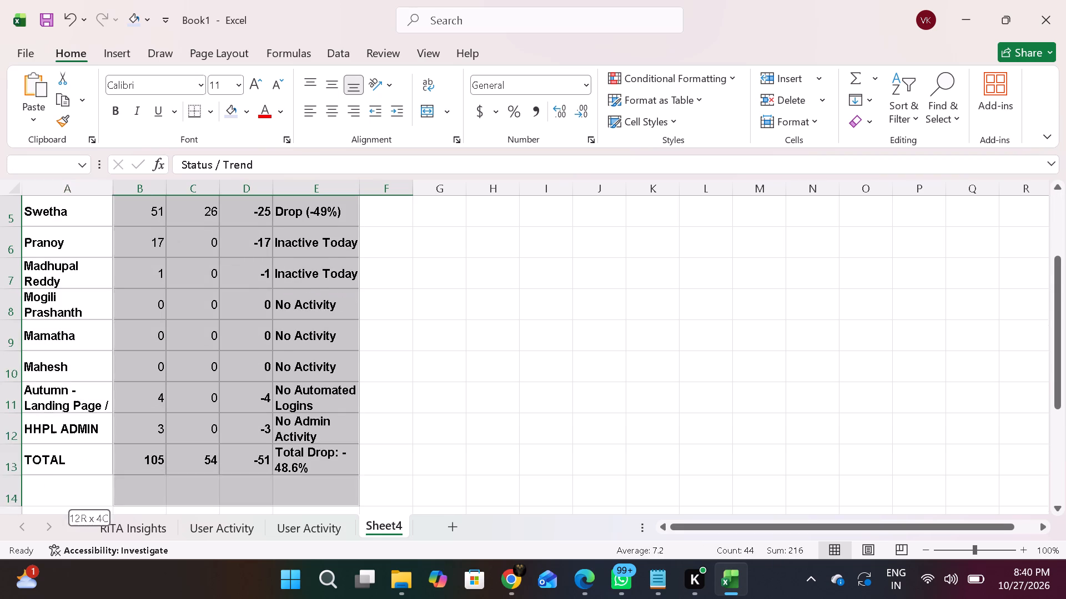
pyautogui.keyDown('ctrl'); pyautogui.moveTo(122, 476); pyautogui.dragTo(100, 464); pyautogui.keyUp('ctrl')
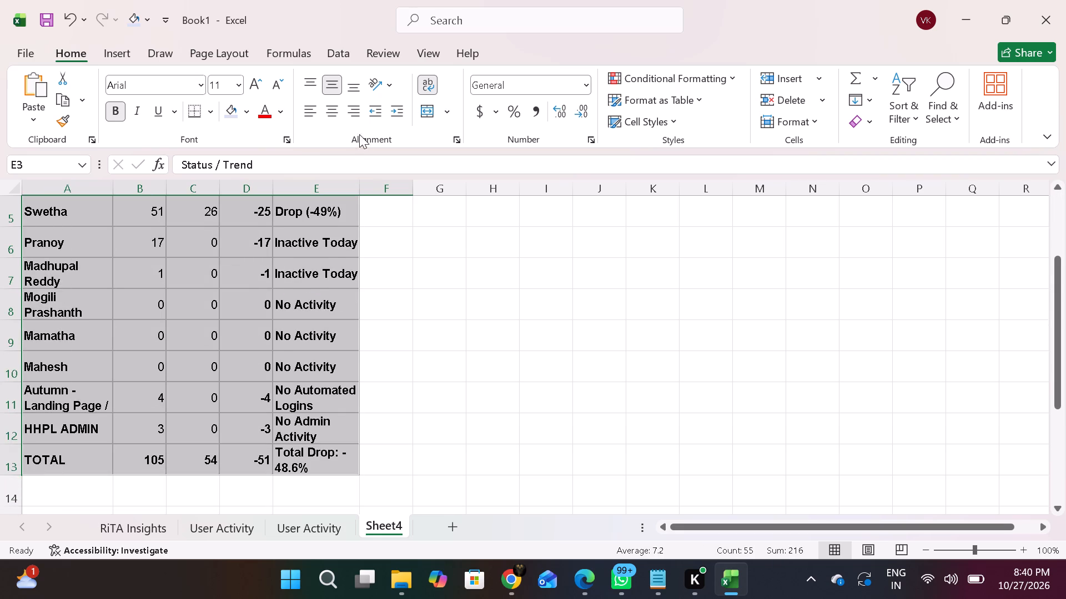
pyautogui.click(333, 115)
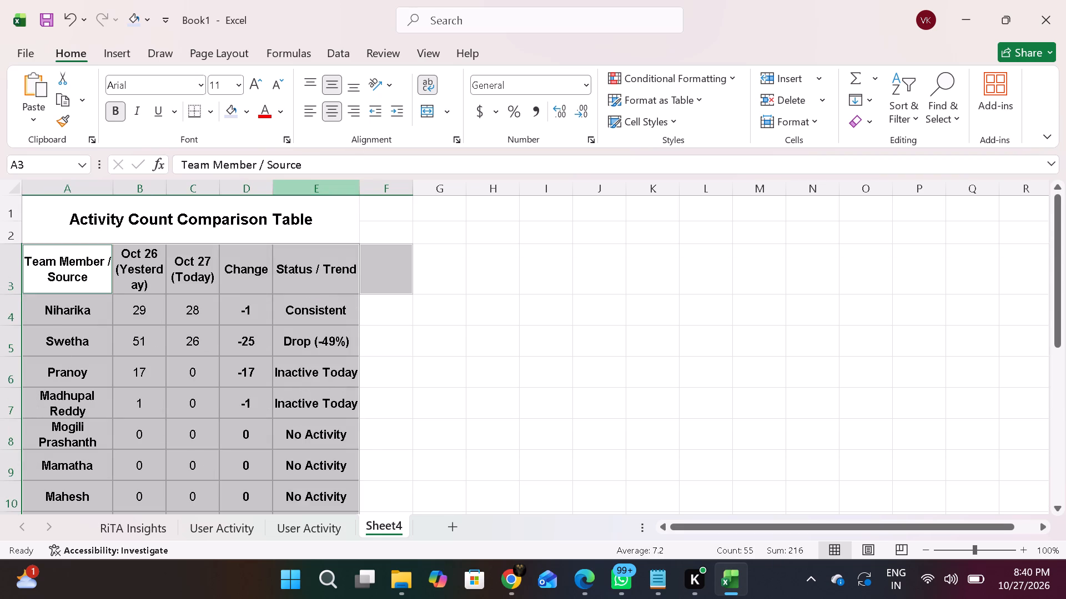
# Fill the comparison table's header row, from Team Member / Source to Status / Trend (A3:E3), with light gold.
pyautogui.click(438, 311)
pyautogui.keyDown('ctrl'); pyautogui.moveTo(313, 276); pyautogui.dragTo(123, 273); pyautogui.keyUp('ctrl')
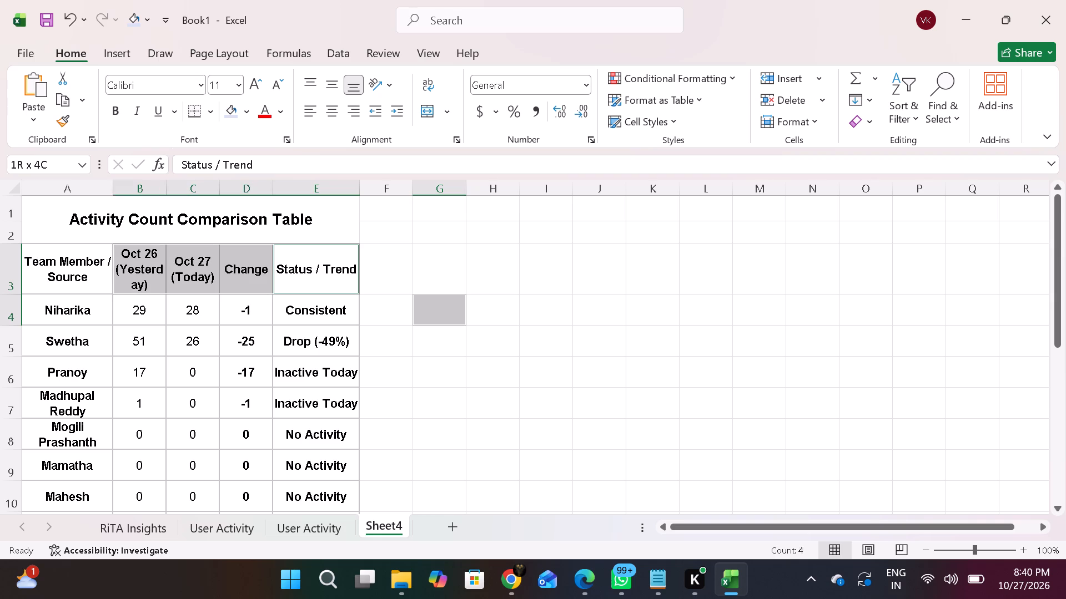
pyautogui.keyDown('ctrl'); pyautogui.moveTo(123, 273); pyautogui.dragTo(104, 275); pyautogui.keyUp('ctrl')
pyautogui.click(248, 106)
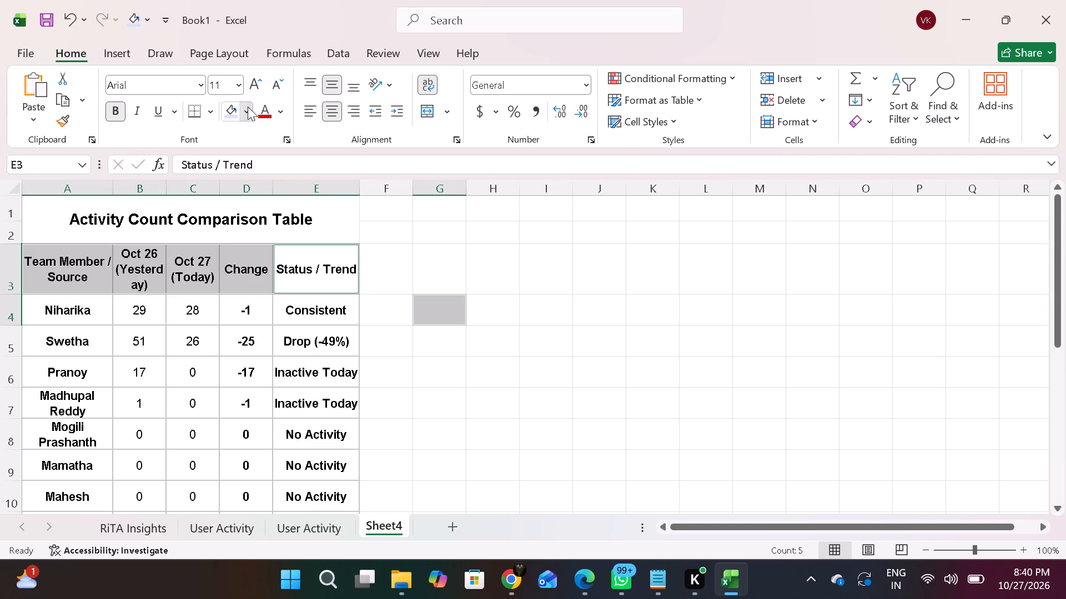
pyautogui.moveTo(394, 225); pyautogui.dragTo(358, 209)
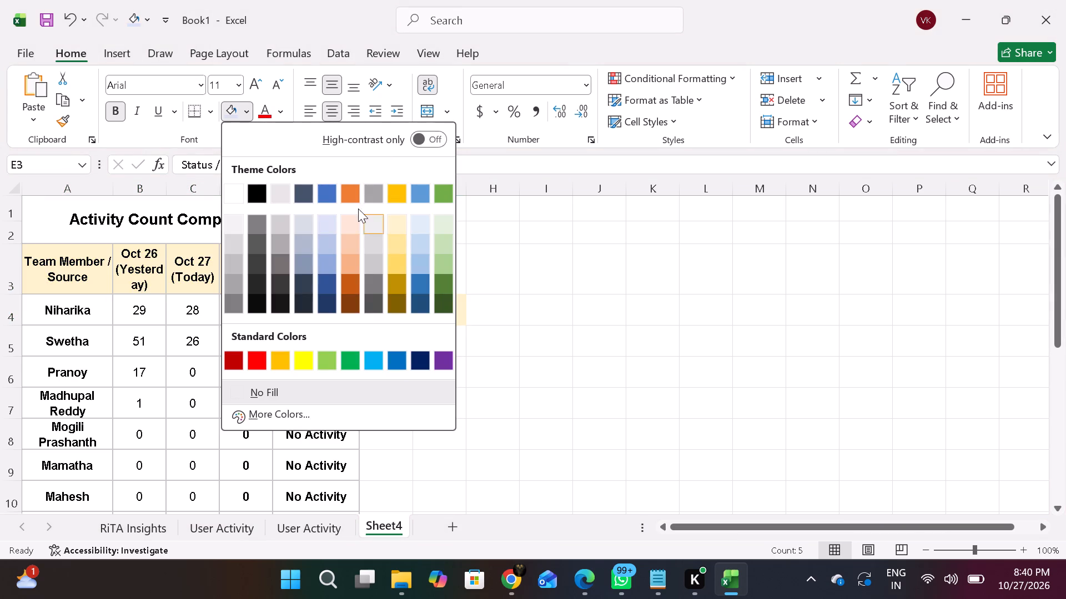
pyautogui.moveTo(358, 209); pyautogui.dragTo(401, 223)
pyautogui.click(401, 223)
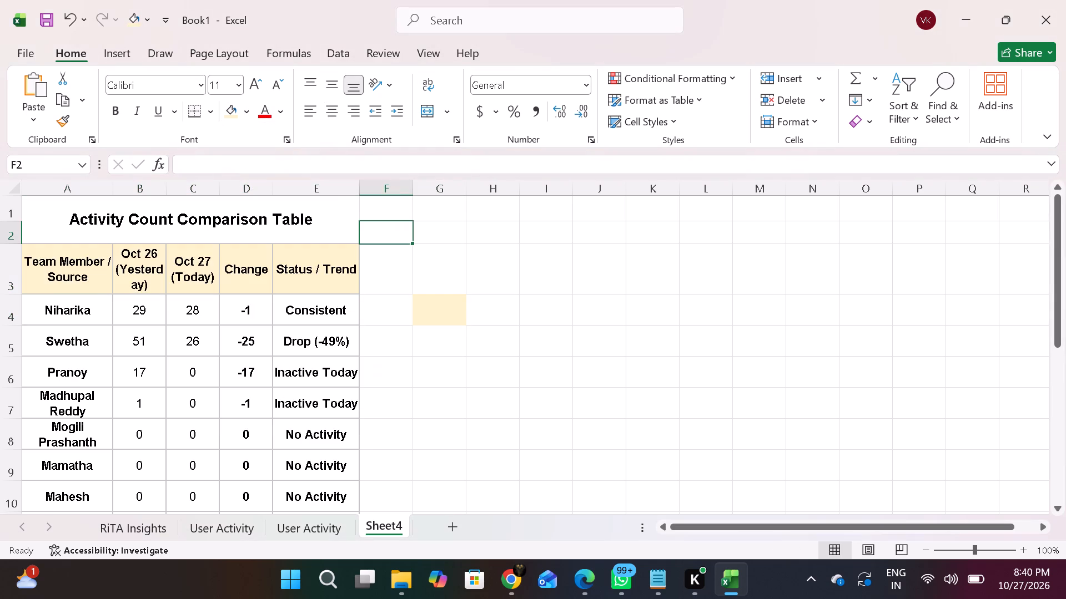
# Fill the merged Activity Count Comparison Table title cell with solid gold.
pyautogui.moveTo(348, 216); pyautogui.dragTo(245, 116)
pyautogui.click(245, 116)
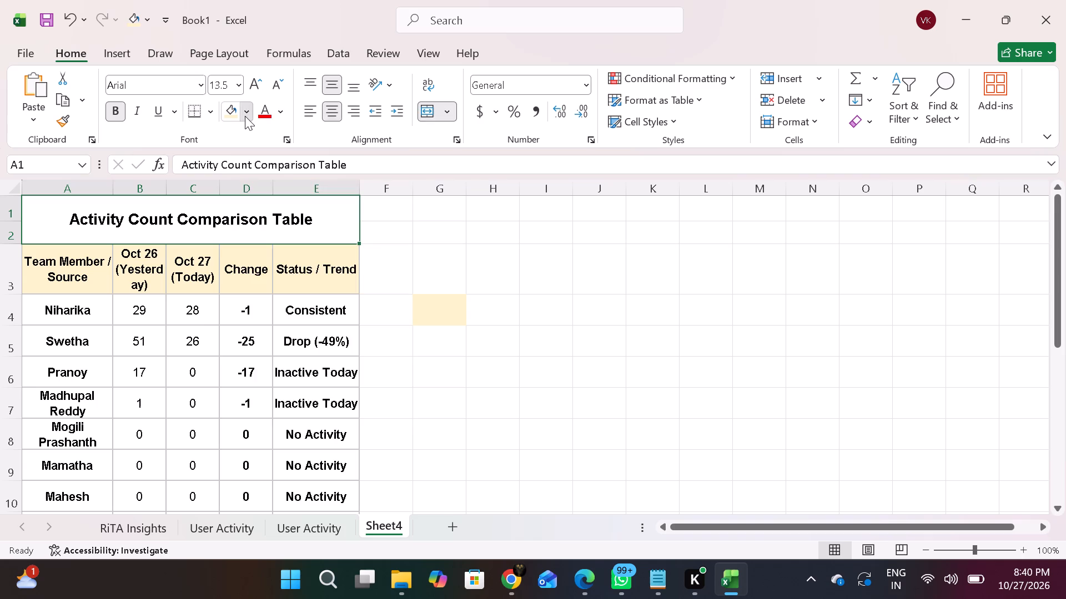
pyautogui.click(391, 198)
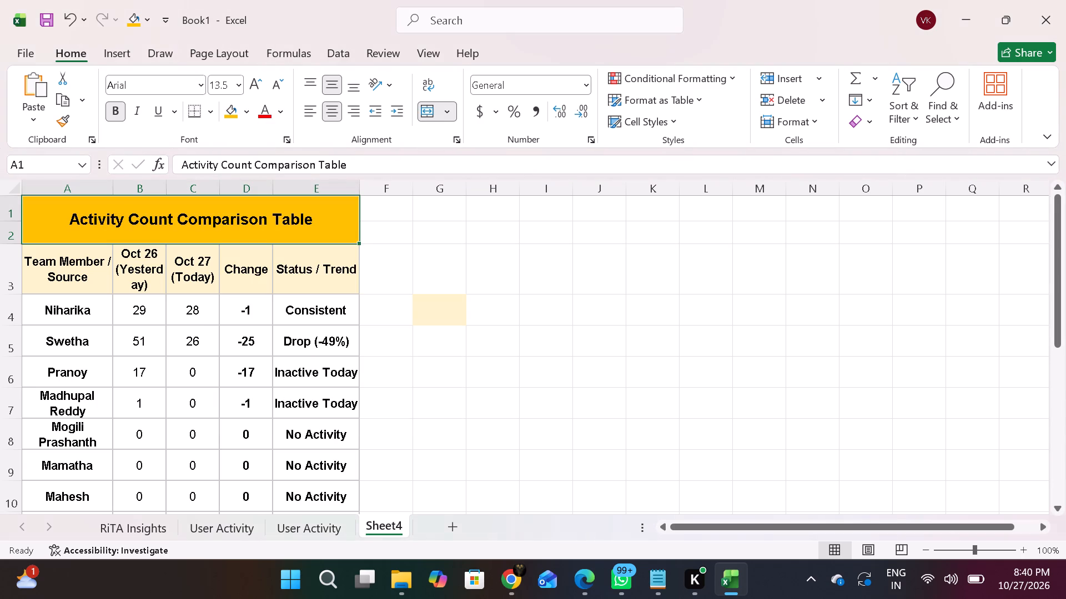
# Fill the team member and source names, from Niharika down to TOTAL (A4:A13), with the lightest blue.
pyautogui.moveTo(89, 312); pyautogui.dragTo(50, 530)
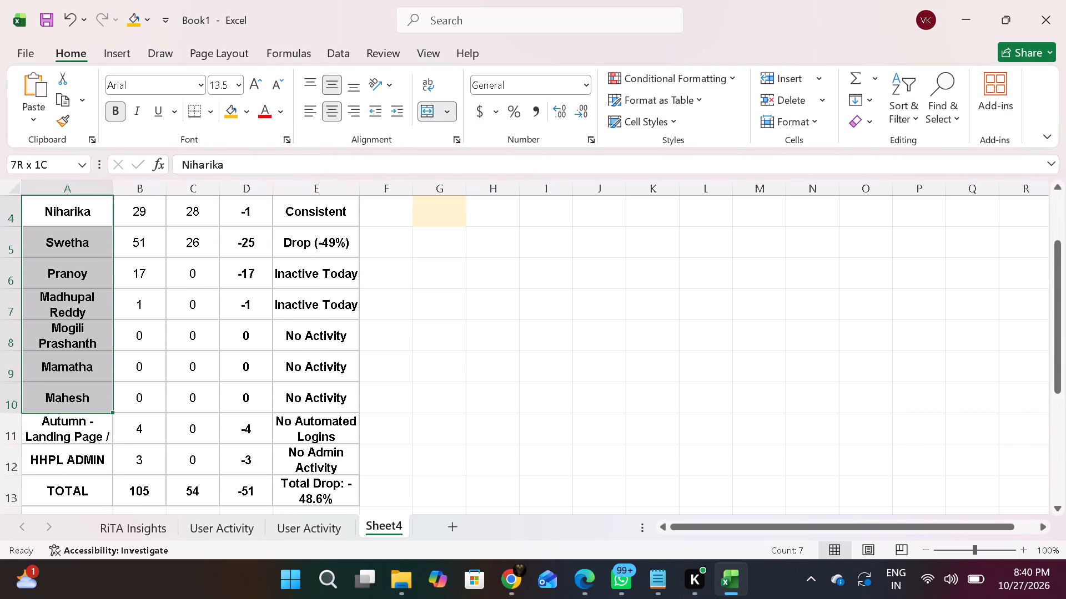
pyautogui.moveTo(50, 530); pyautogui.dragTo(69, 455)
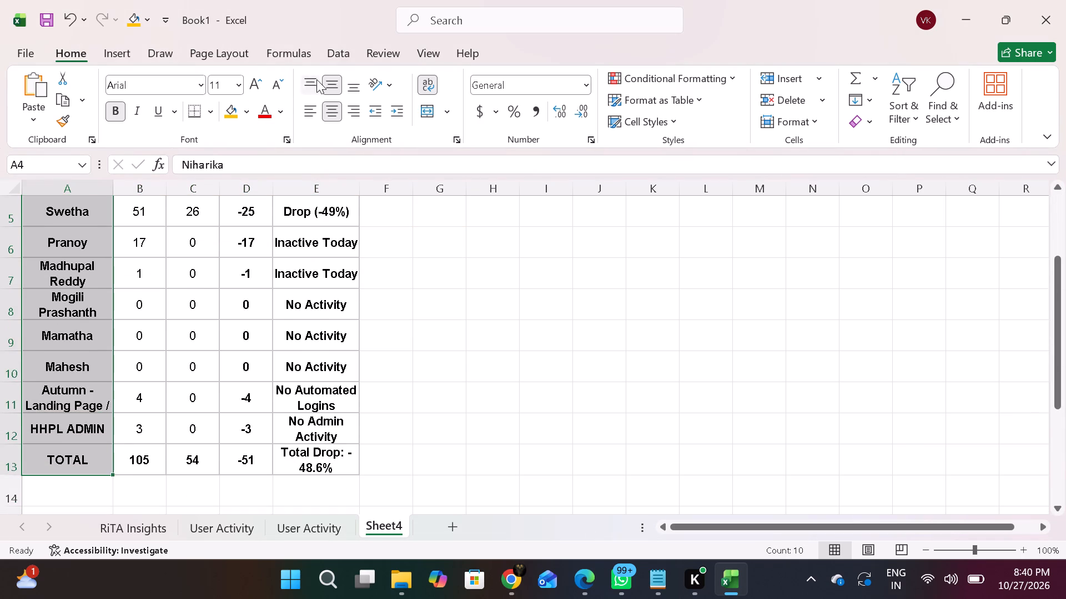
pyautogui.click(240, 113)
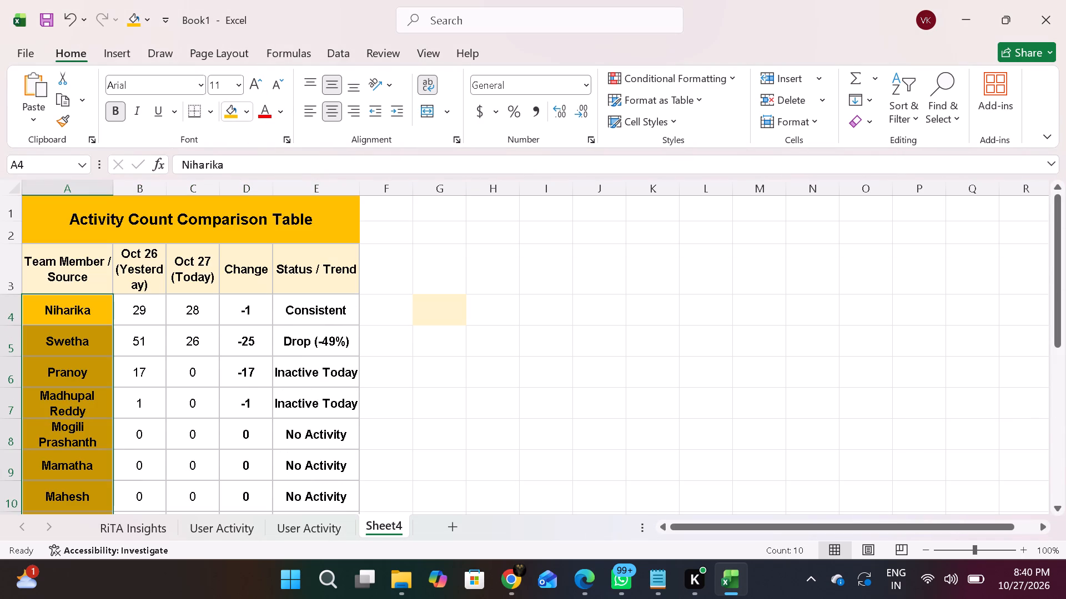
pyautogui.click(249, 112)
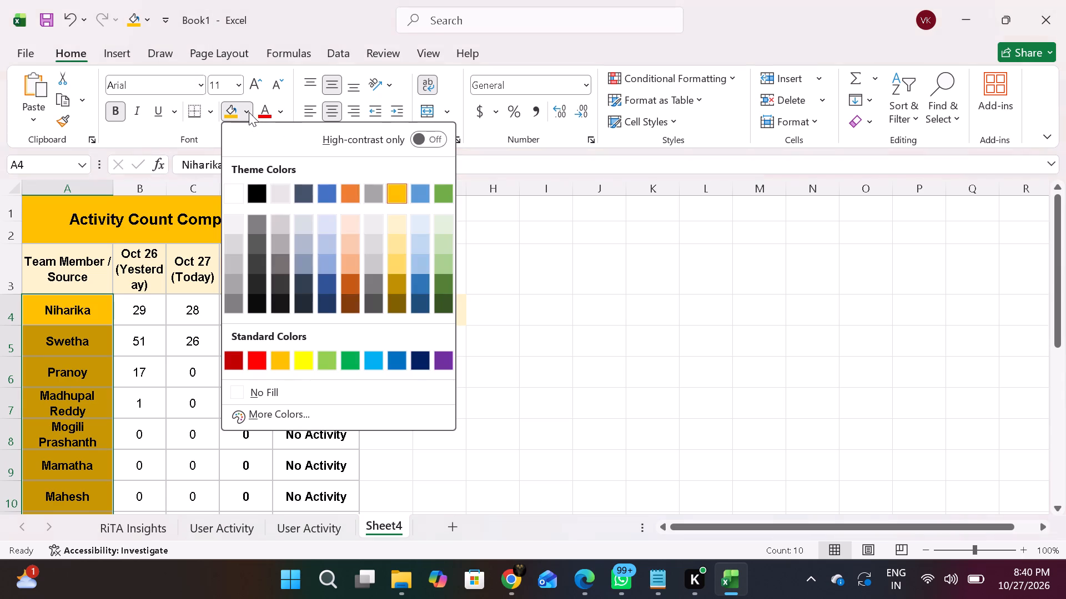
pyautogui.click(323, 220)
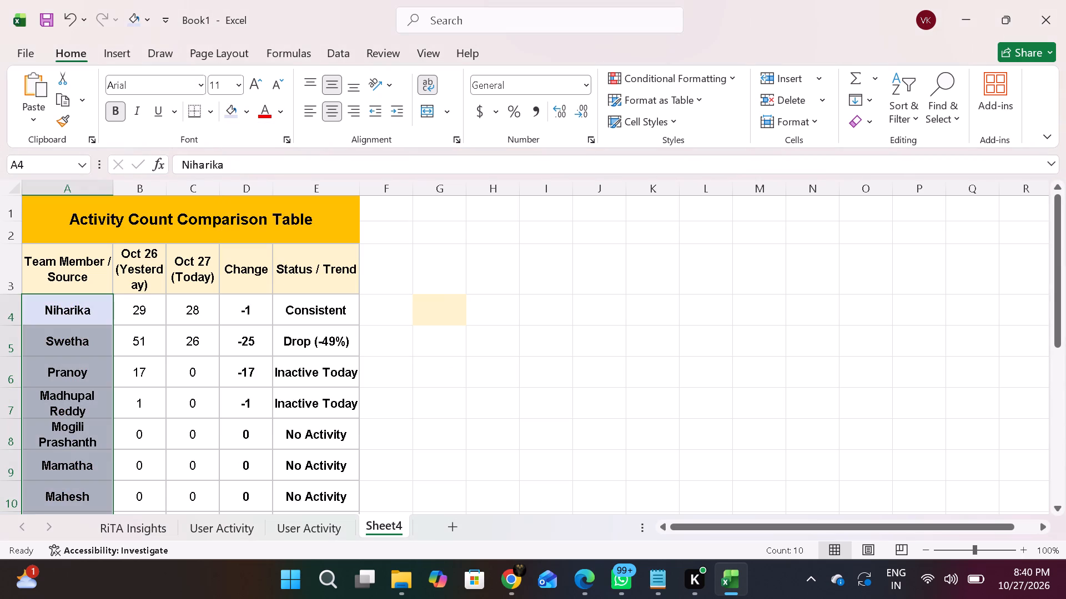
pyautogui.click(399, 230)
pyautogui.click(289, 206)
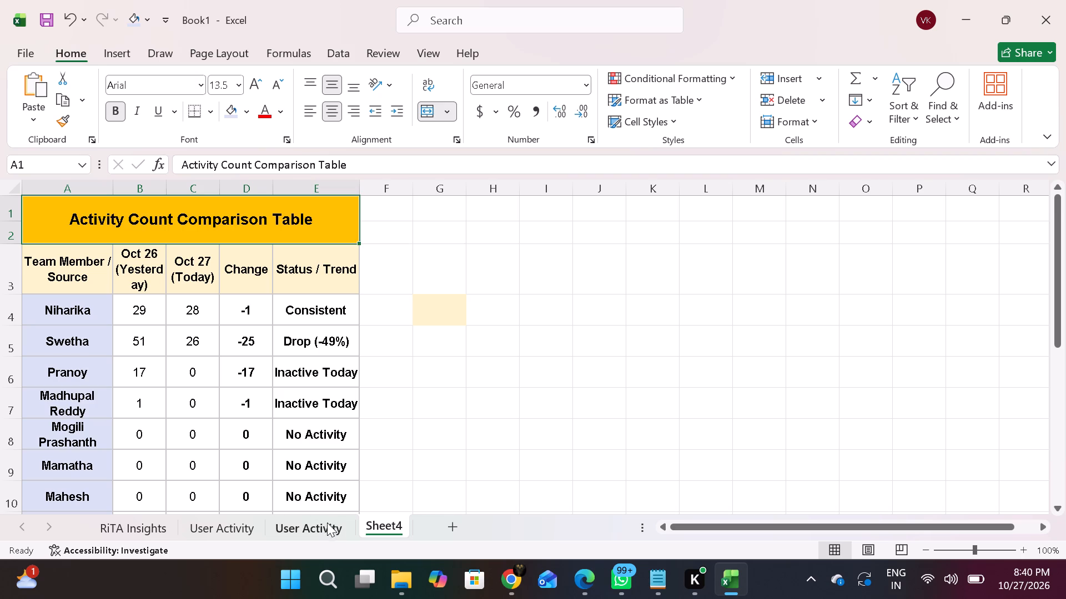
# Rename Sheet4 as Activity Comparison.
pyautogui.doubleClick(380, 526)
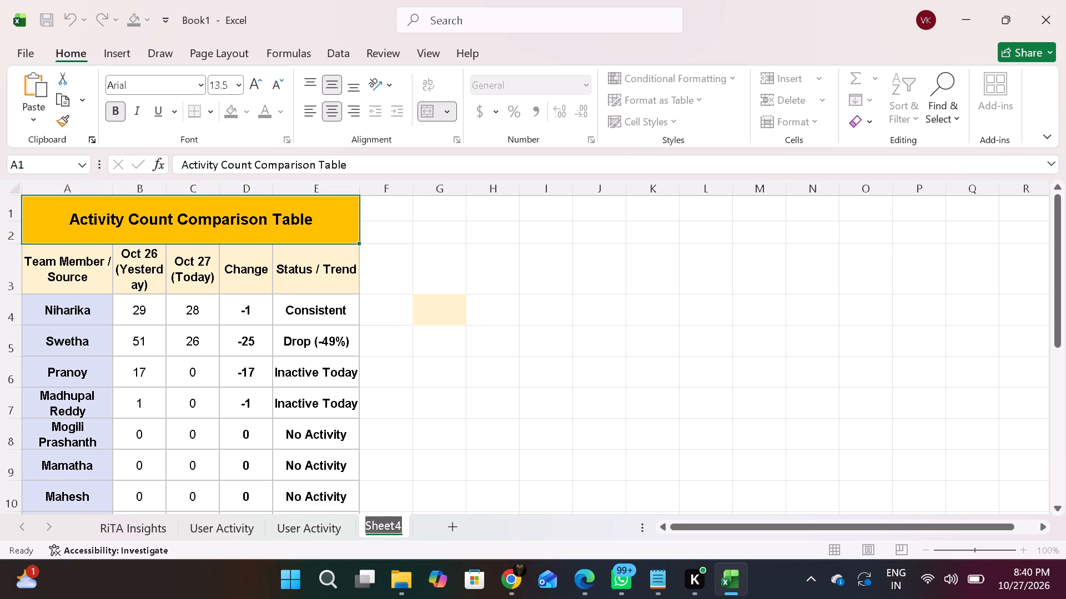
pyautogui.press('BackSpace')
pyautogui.hotkey('shift', 'a')
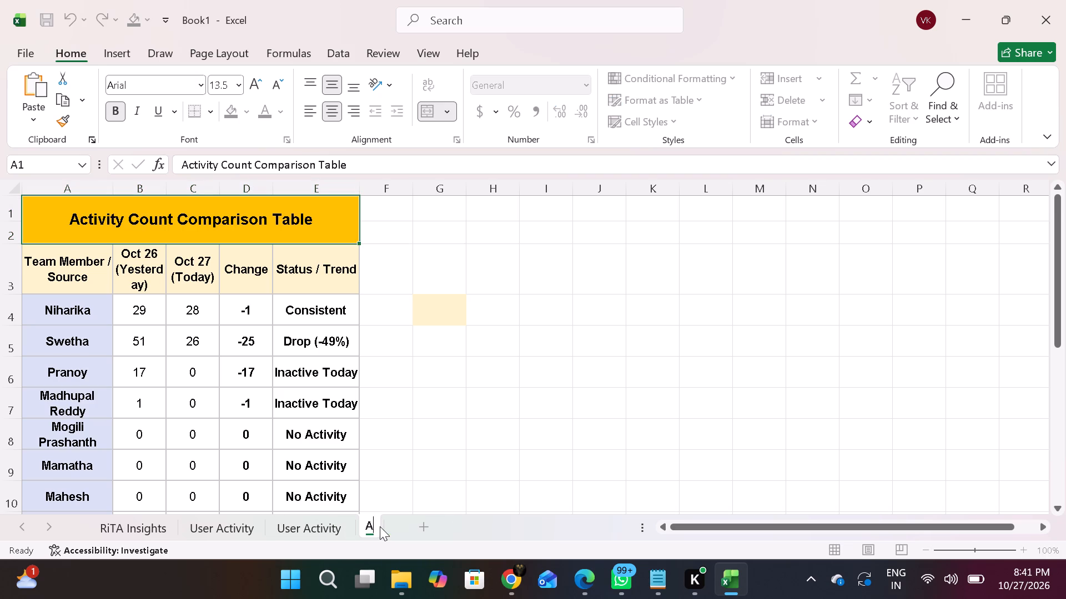
pyautogui.press('c')
pyautogui.write('tivity')
pyautogui.press('space')
pyautogui.hotkey('shift', 'c')
pyautogui.write('om')
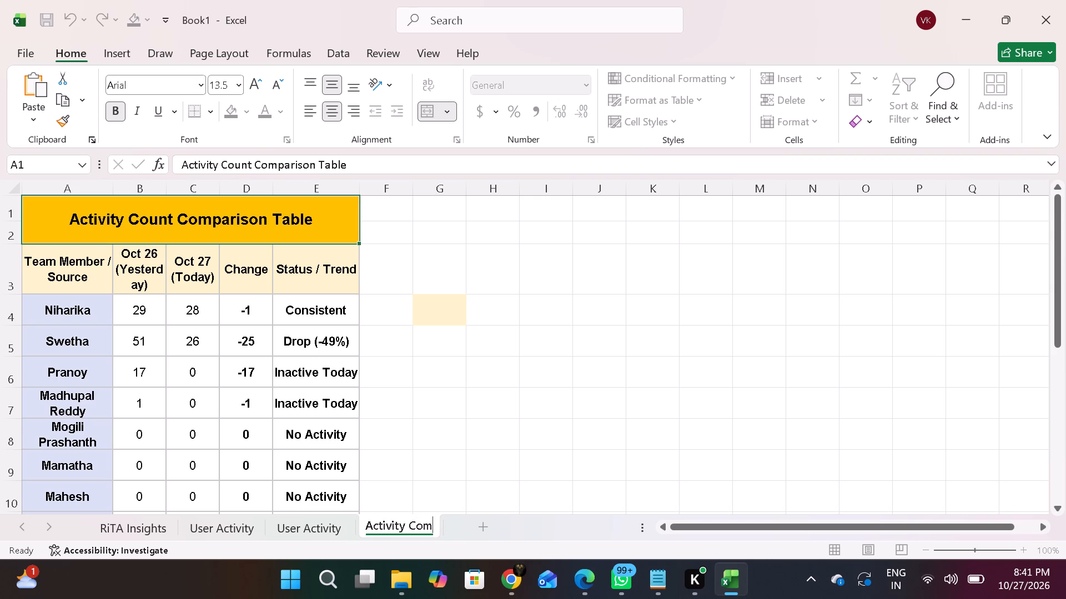
pyautogui.press('a')
pyautogui.press('BackSpace')
pyautogui.write('parisio')
pyautogui.press('BackSpace')
pyautogui.press('BackSpace')
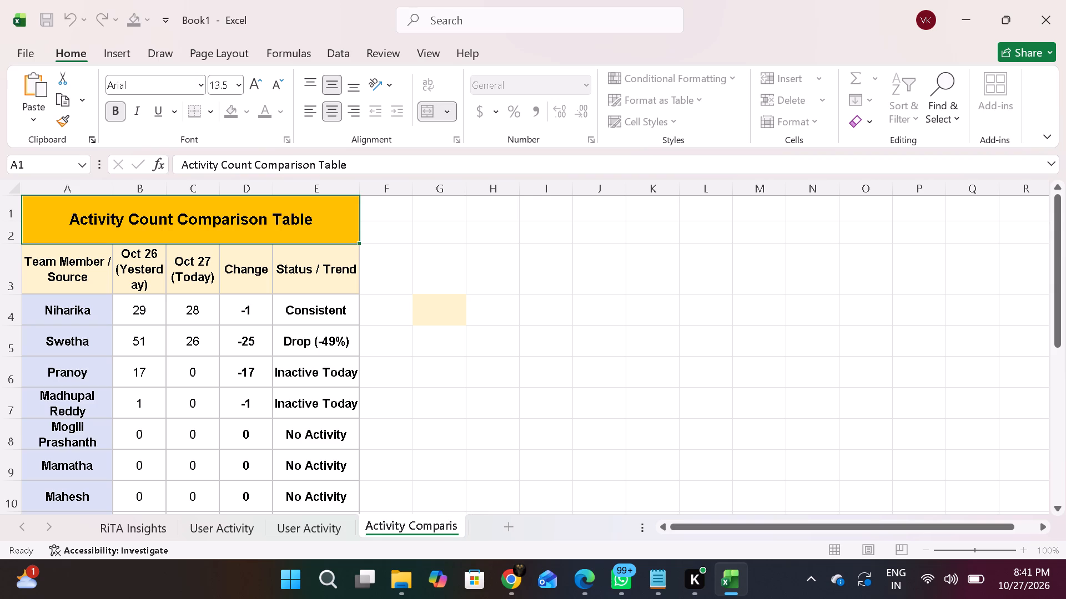
pyautogui.write('on')
pyautogui.press('Return')
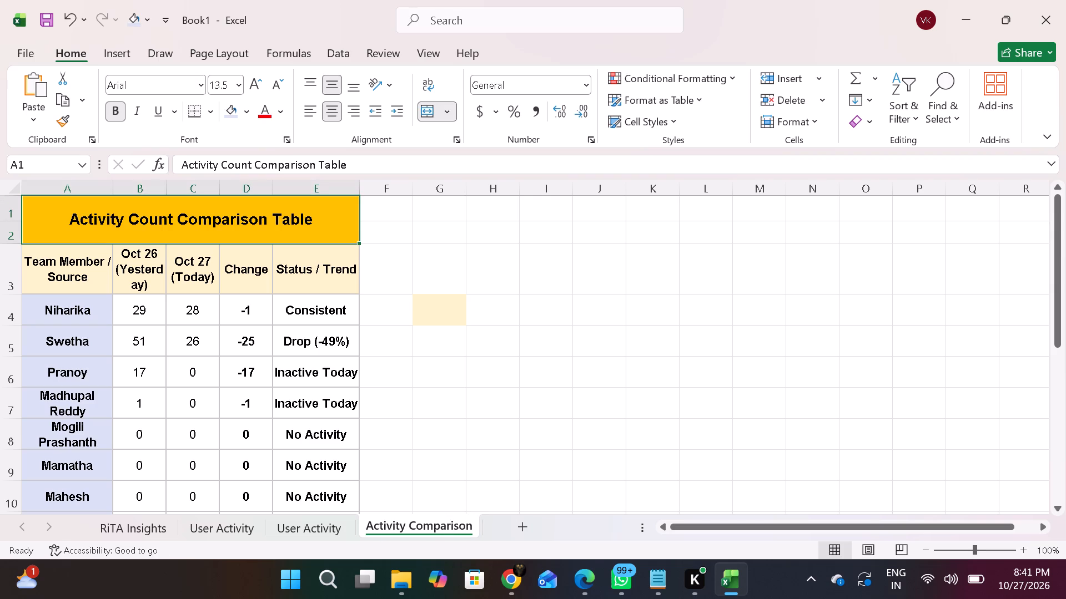
# Recolour the stray light gold cell G4 beside the table with a white fill.
pyautogui.click(430, 316)
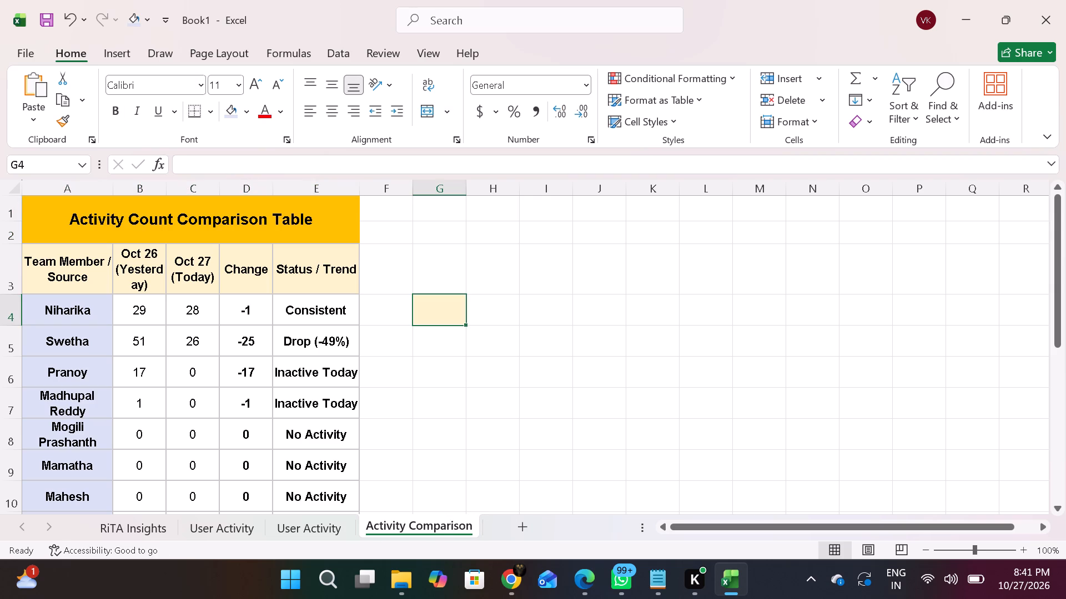
pyautogui.click(245, 105)
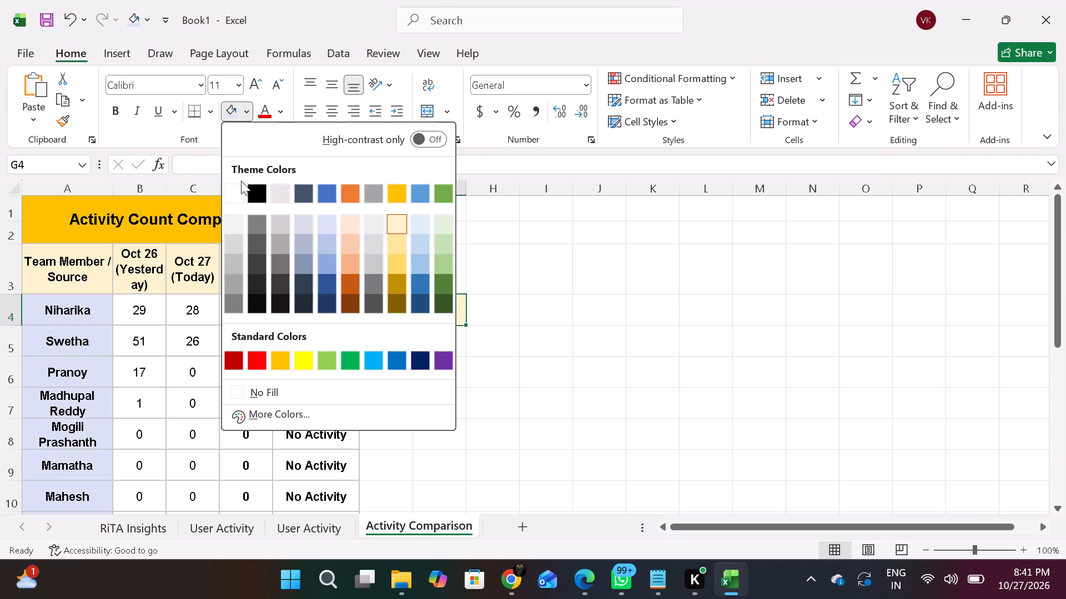
pyautogui.click(233, 188)
pyautogui.click(441, 245)
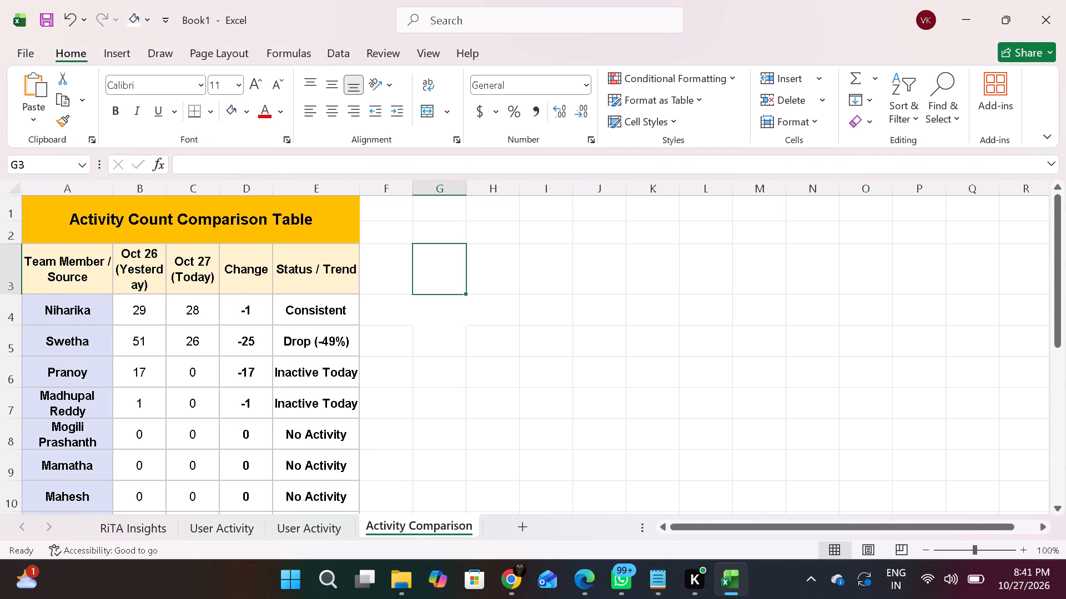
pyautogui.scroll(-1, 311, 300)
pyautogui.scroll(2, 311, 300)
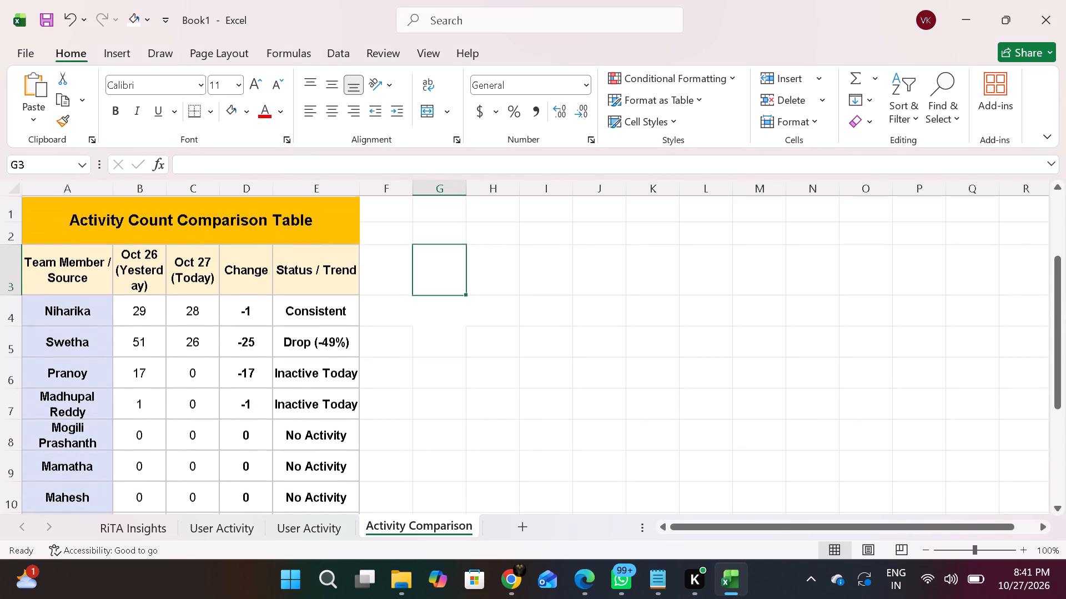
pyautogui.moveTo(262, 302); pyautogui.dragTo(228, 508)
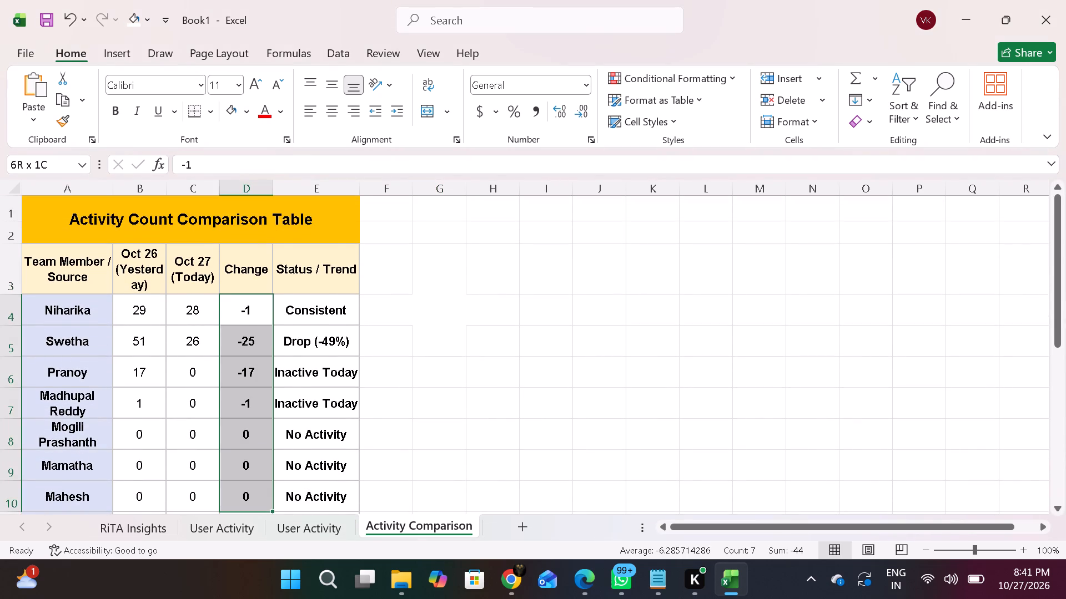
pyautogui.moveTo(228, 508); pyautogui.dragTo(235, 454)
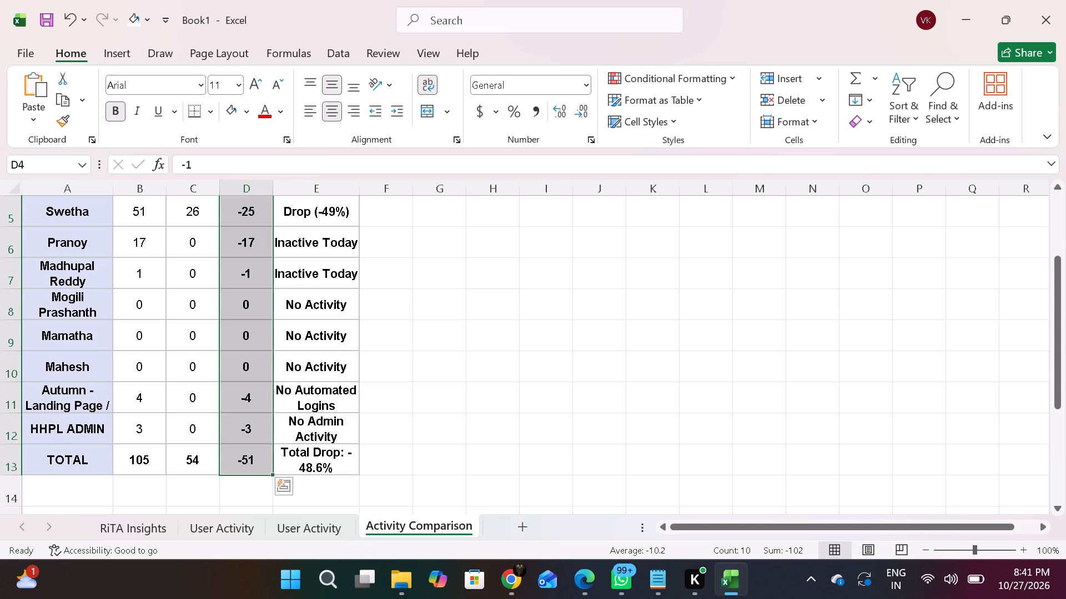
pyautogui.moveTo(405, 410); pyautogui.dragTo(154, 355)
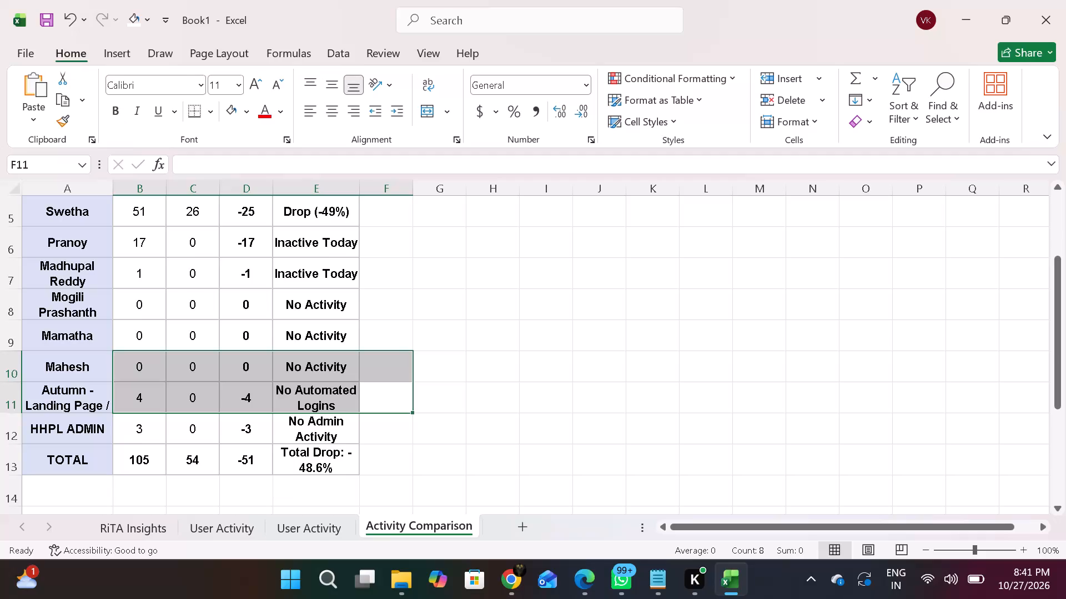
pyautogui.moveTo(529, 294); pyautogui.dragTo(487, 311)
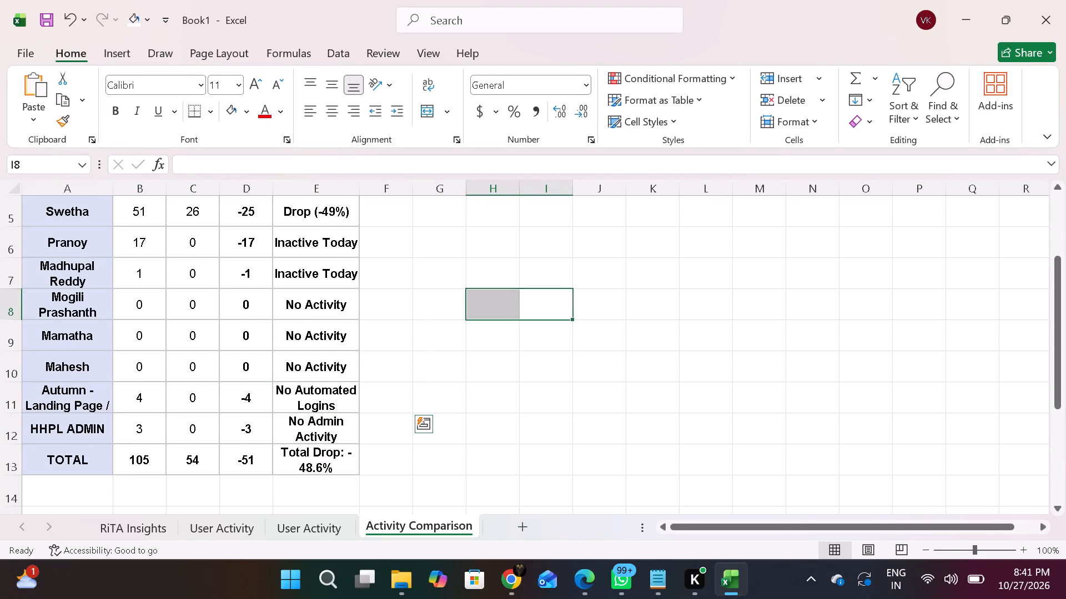
# Fill the Oct 27 (Today) and Change values down to the TOTAL row (C4:D13) with light green.
pyautogui.scroll(2, 234, 290)
pyautogui.moveTo(200, 305); pyautogui.dragTo(218, 444)
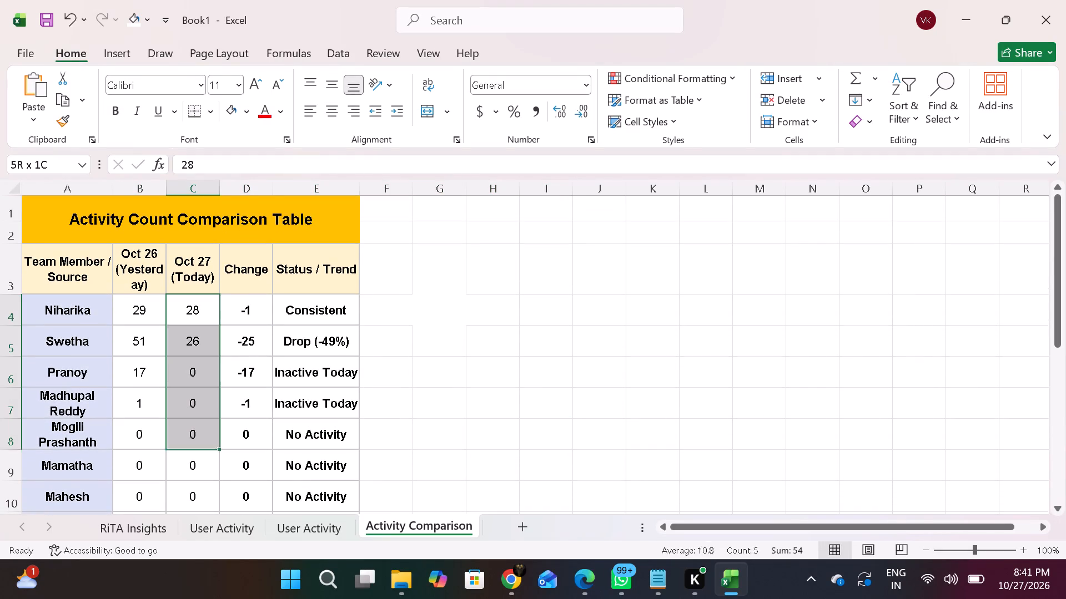
pyautogui.moveTo(218, 444); pyautogui.dragTo(240, 476)
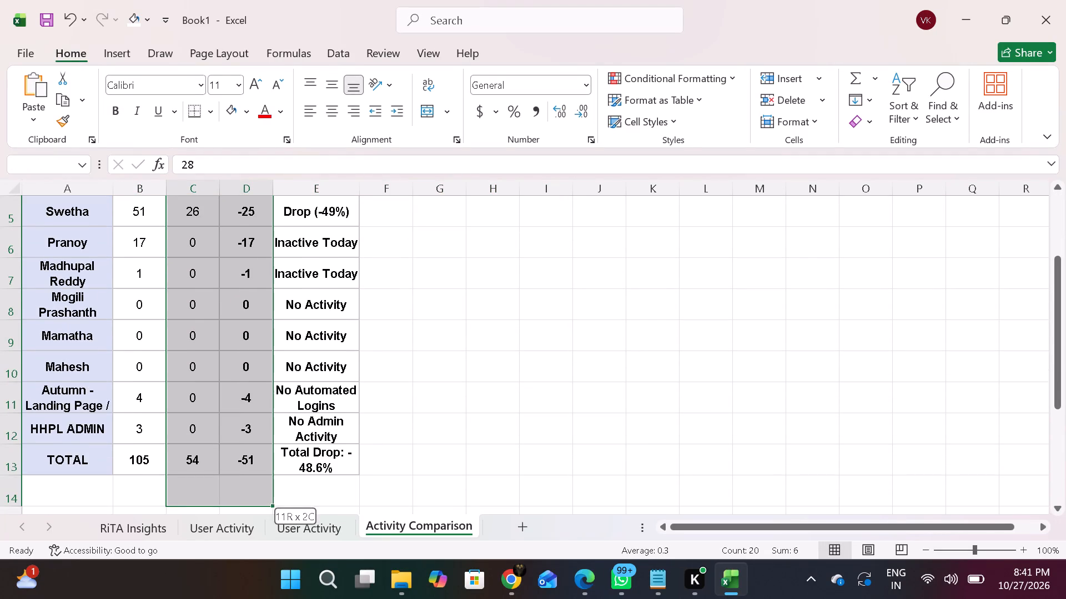
pyautogui.moveTo(240, 476); pyautogui.dragTo(251, 455)
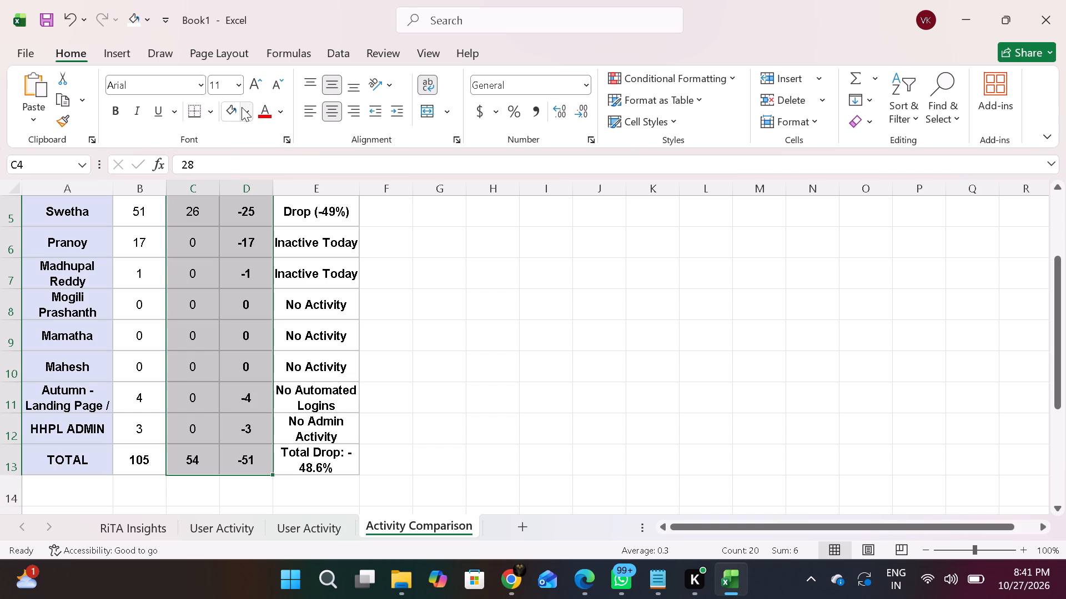
pyautogui.click(242, 107)
pyautogui.click(443, 224)
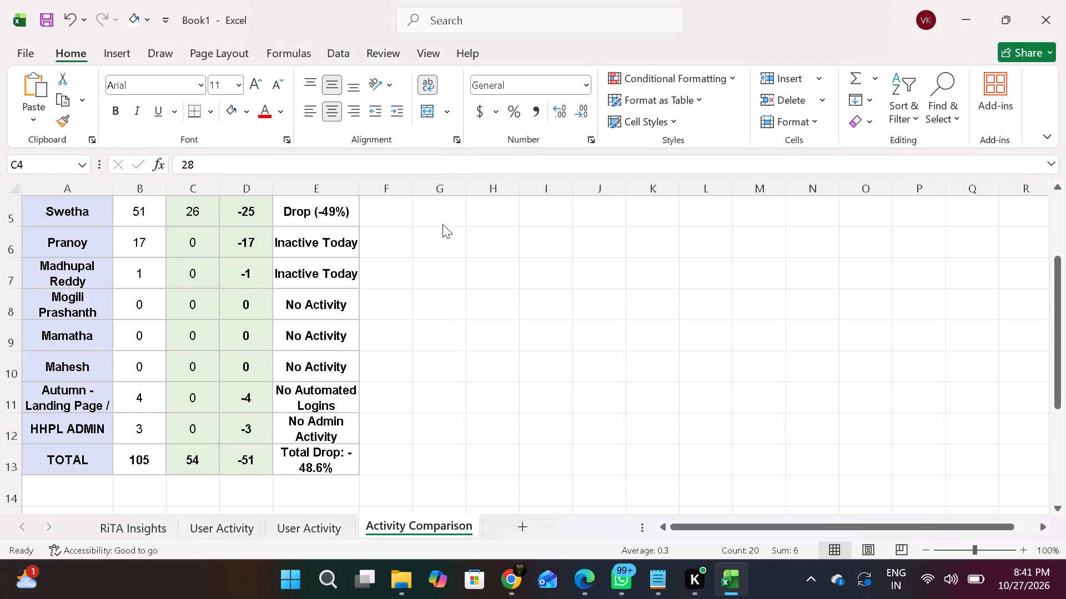
pyautogui.click(507, 297)
# Add a new blank worksheet after Activity Comparison.
pyautogui.click(518, 530)
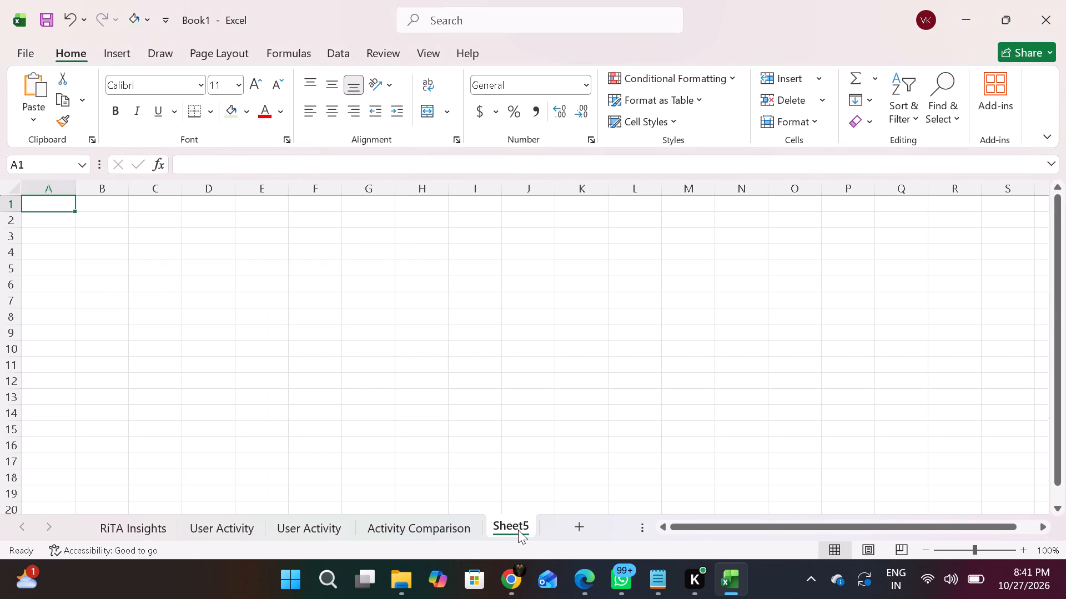
pyautogui.click(652, 587)
pyautogui.moveTo(539, 278); pyautogui.dragTo(390, 265)
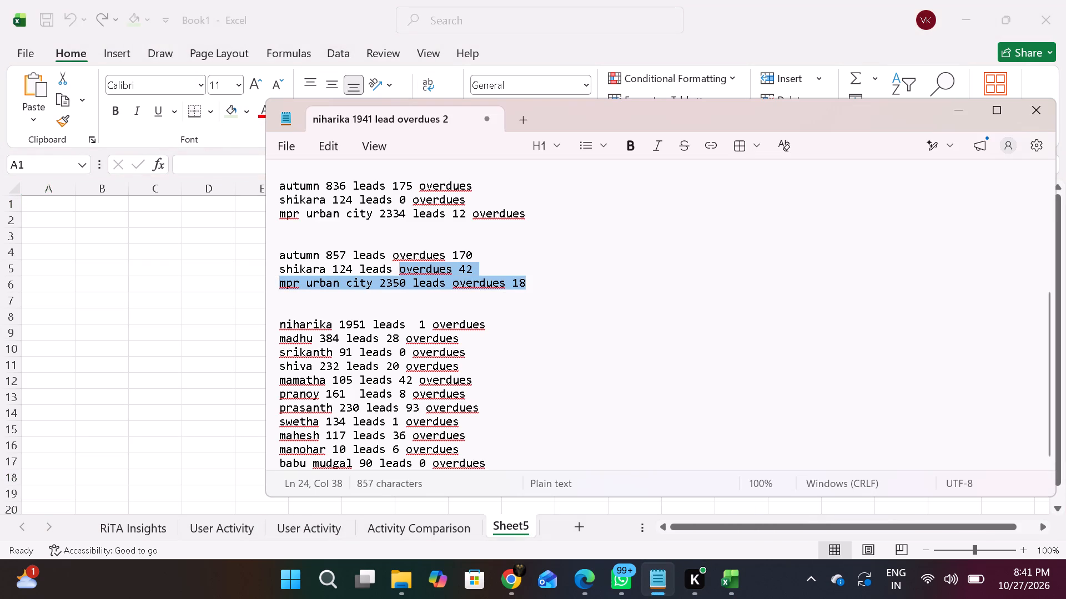
pyautogui.moveTo(390, 265); pyautogui.dragTo(256, 260)
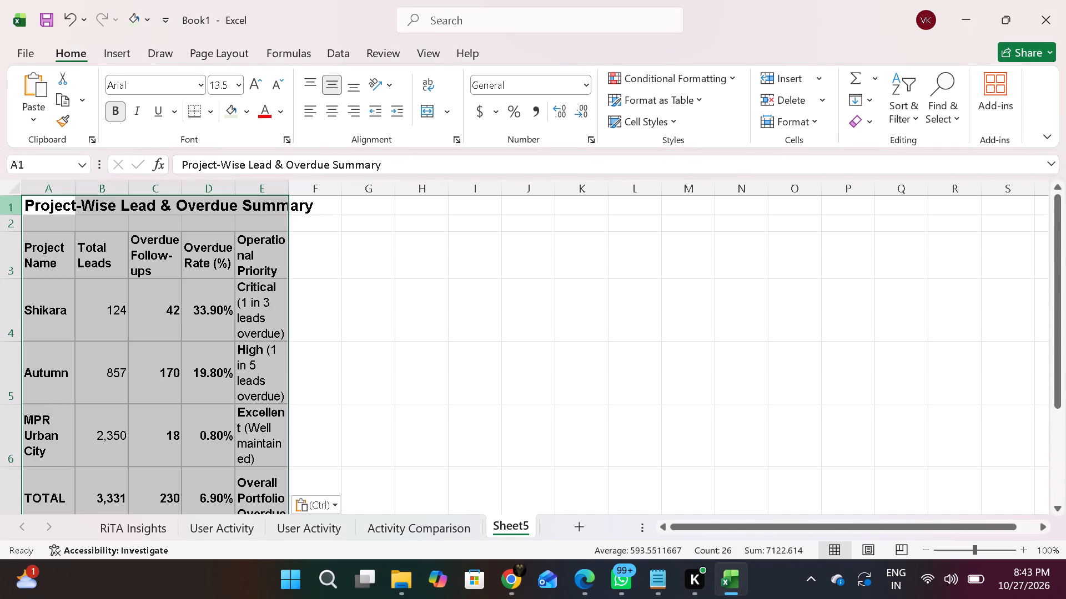
# Give all rows of Sheet5 one uniform height, slightly shorter than the pasted table rows.
pyautogui.click(23, 191)
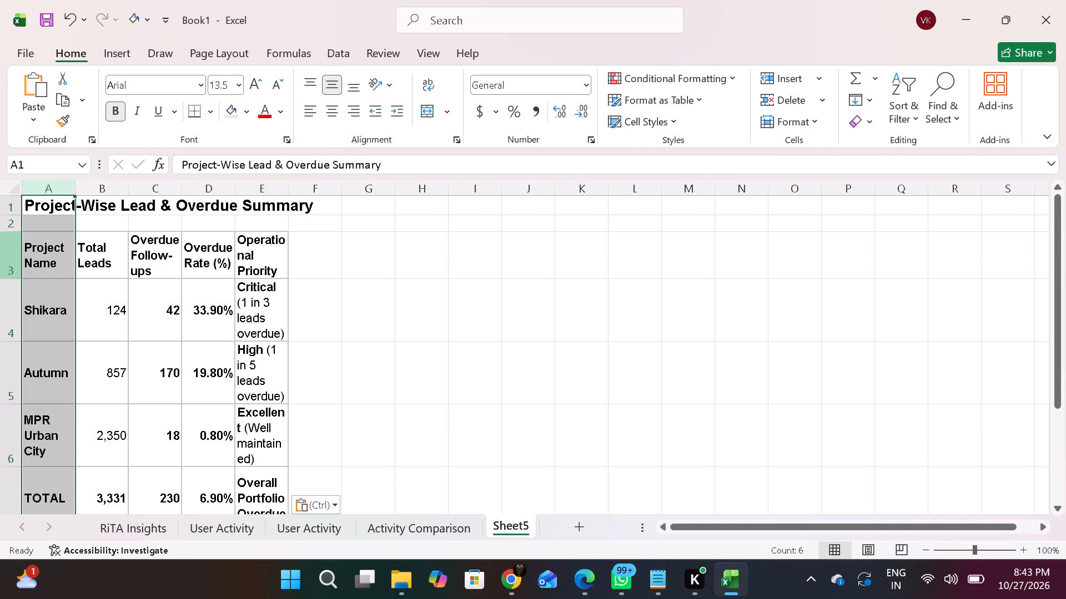
pyautogui.moveTo(17, 340); pyautogui.dragTo(12, 321)
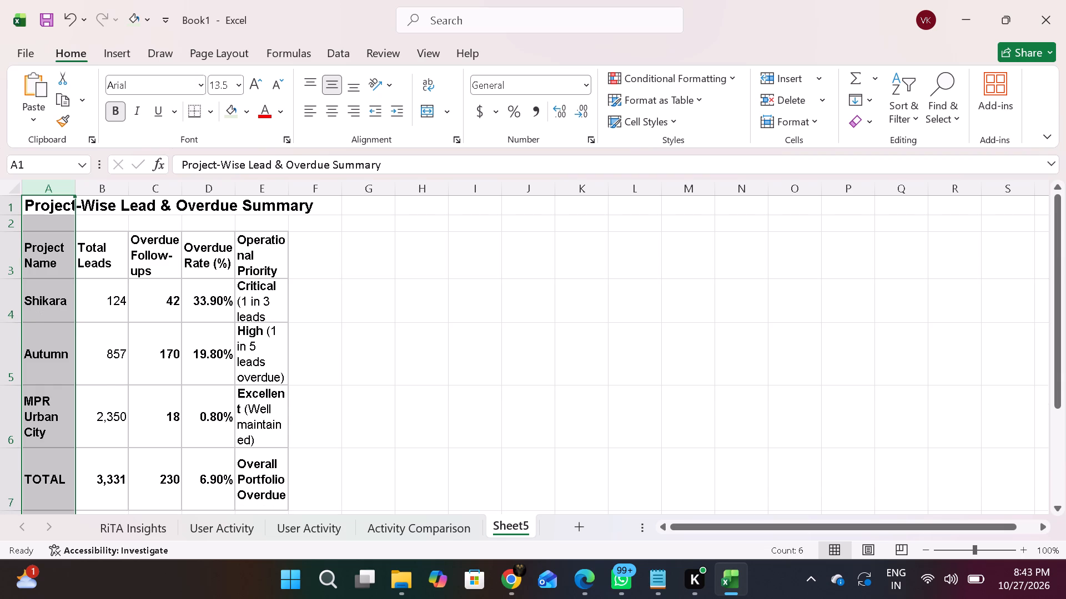
pyautogui.click(17, 191)
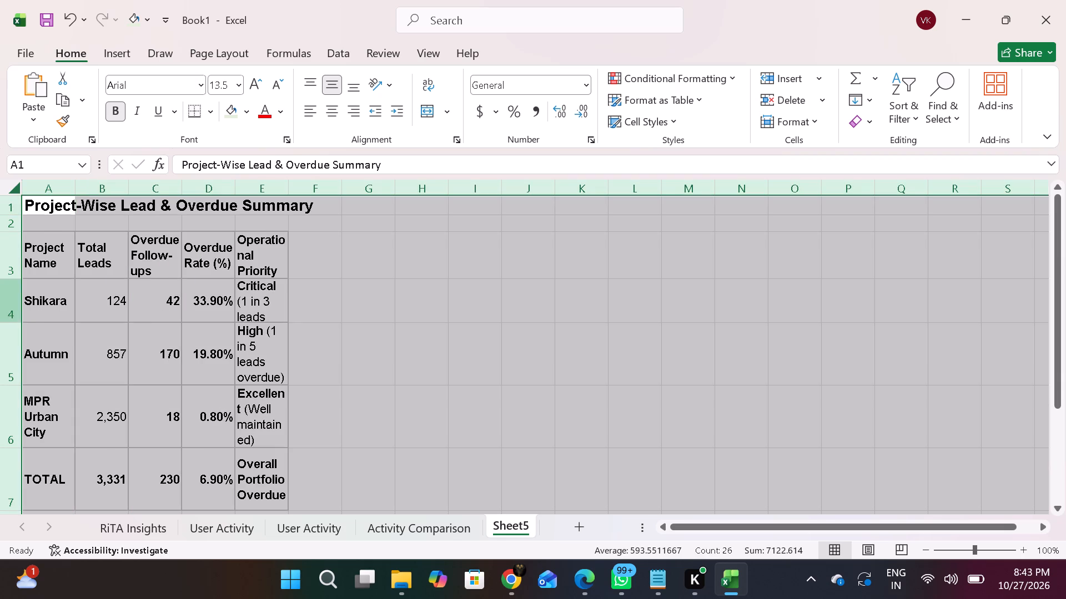
pyautogui.click(13, 322)
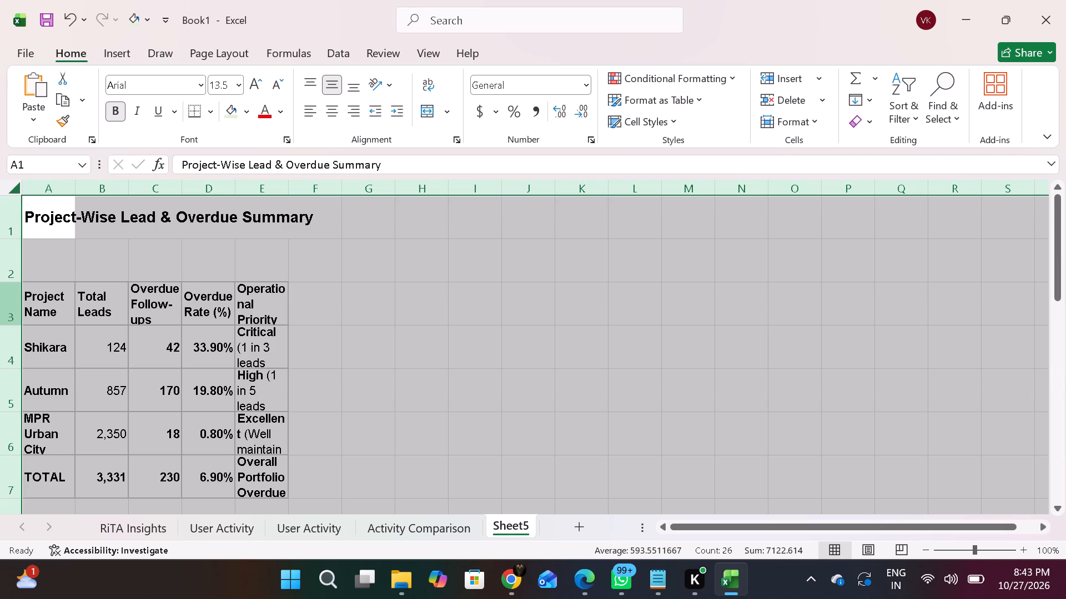
# Reduce the heights of the title row 1 and the empty row 2 above the project table.
pyautogui.scroll(-1, 84, 334)
pyautogui.moveTo(396, 302); pyautogui.dragTo(179, 230)
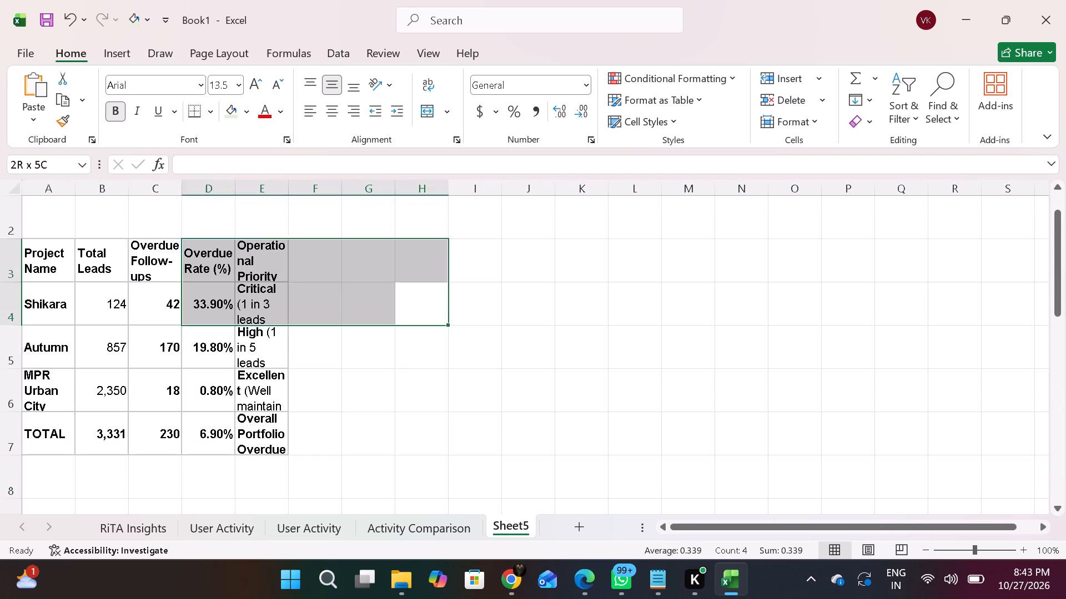
pyautogui.moveTo(179, 230); pyautogui.dragTo(170, 227)
pyautogui.scroll(2, 170, 227)
pyautogui.moveTo(21, 280); pyautogui.dragTo(21, 277)
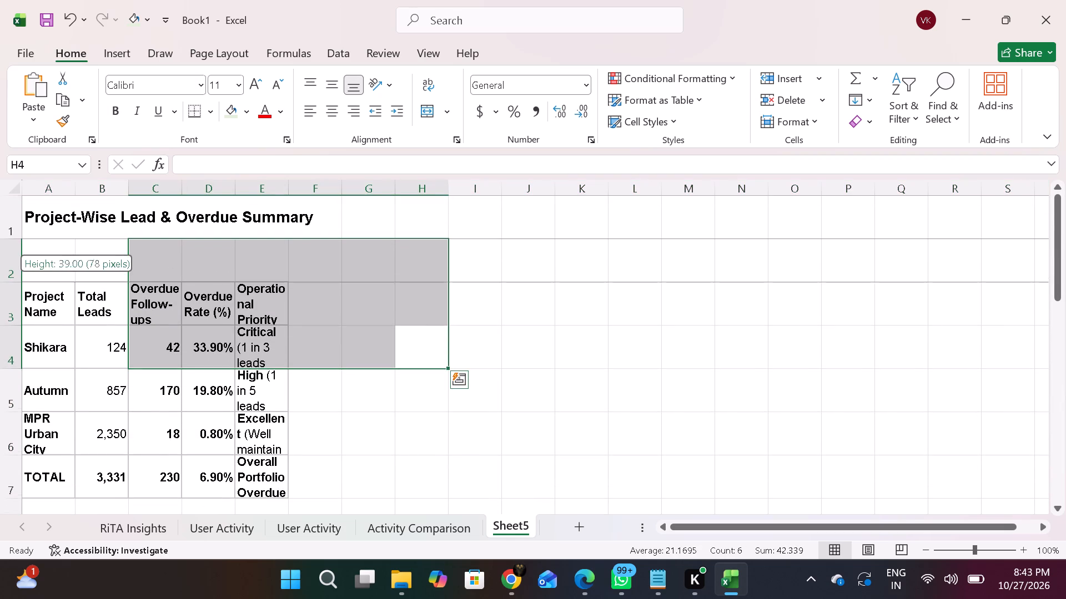
pyautogui.moveTo(21, 277); pyautogui.dragTo(18, 250)
pyautogui.moveTo(18, 237); pyautogui.dragTo(18, 223)
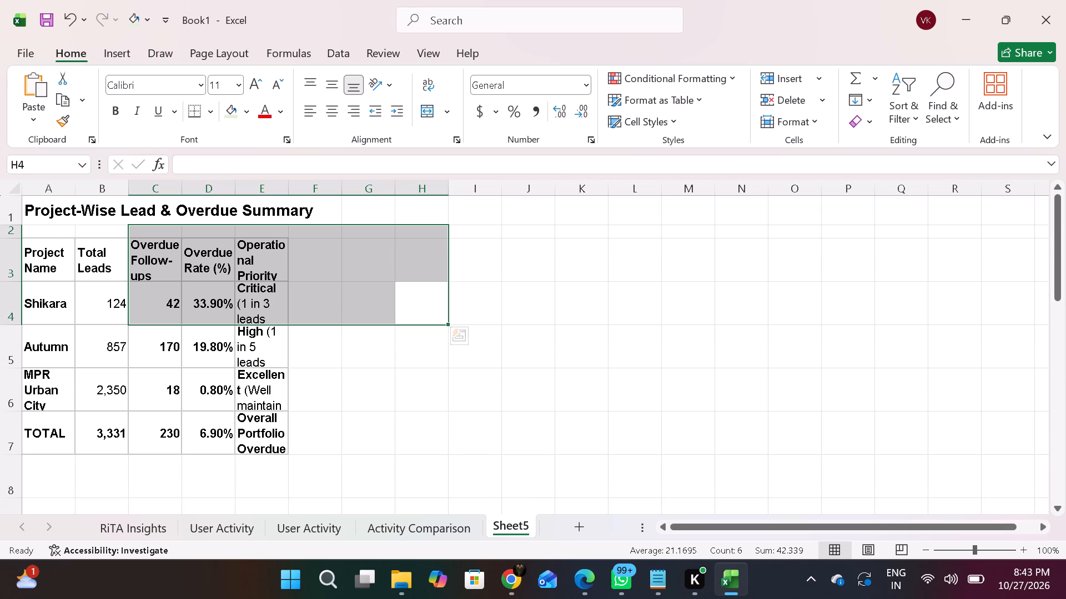
pyautogui.click(332, 386)
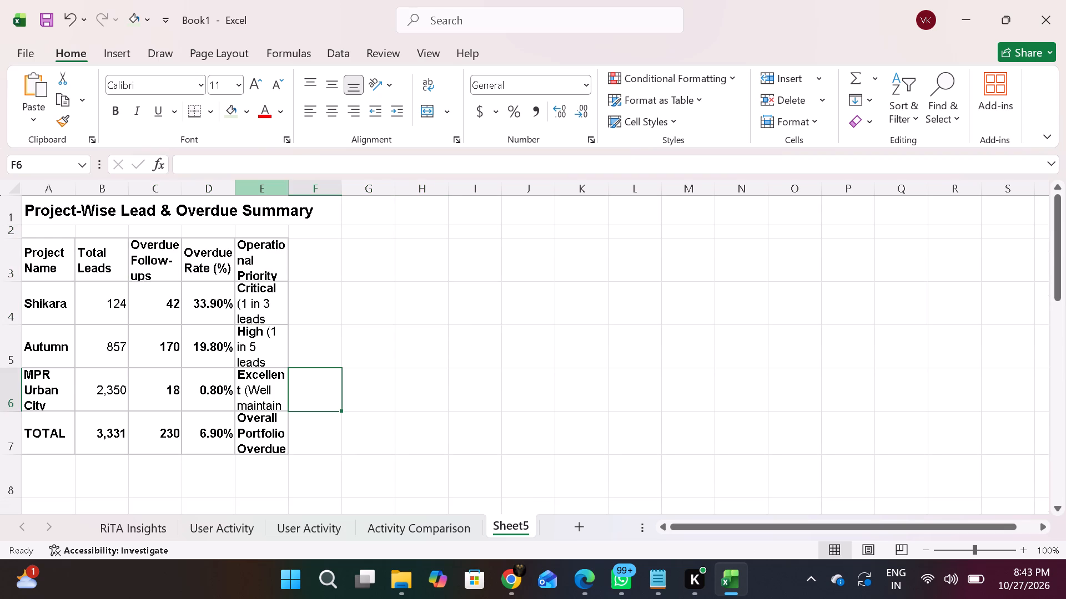
# Widen the Operational Priority, Overdue Rate (%) and Overdue Follow-ups columns (E, D and C) so their headers fit.
pyautogui.moveTo(289, 190); pyautogui.dragTo(314, 191)
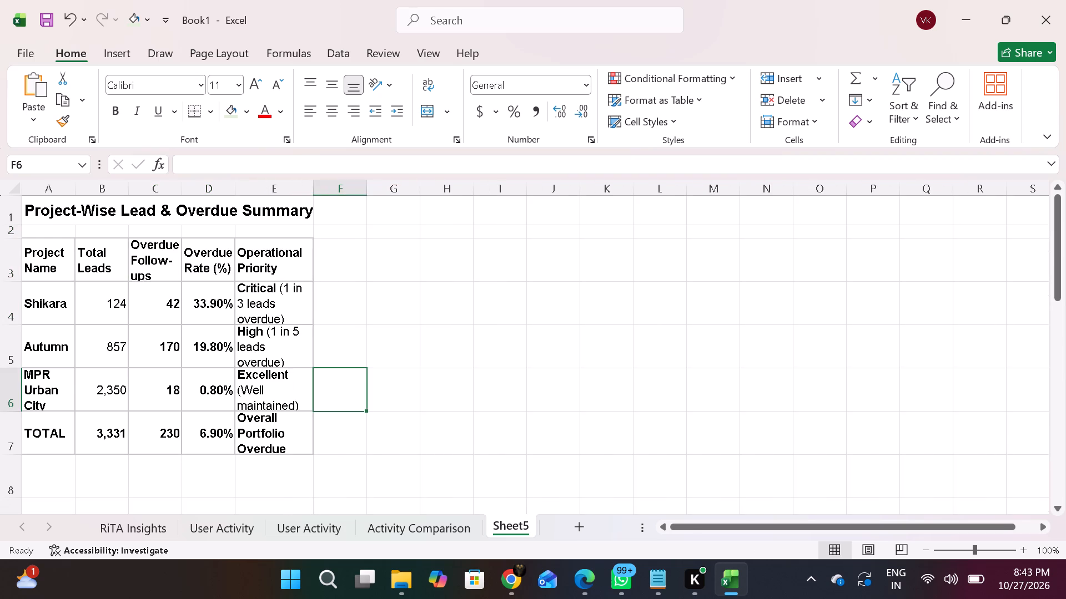
pyautogui.moveTo(314, 191); pyautogui.dragTo(327, 192)
pyautogui.moveTo(327, 192); pyautogui.dragTo(334, 194)
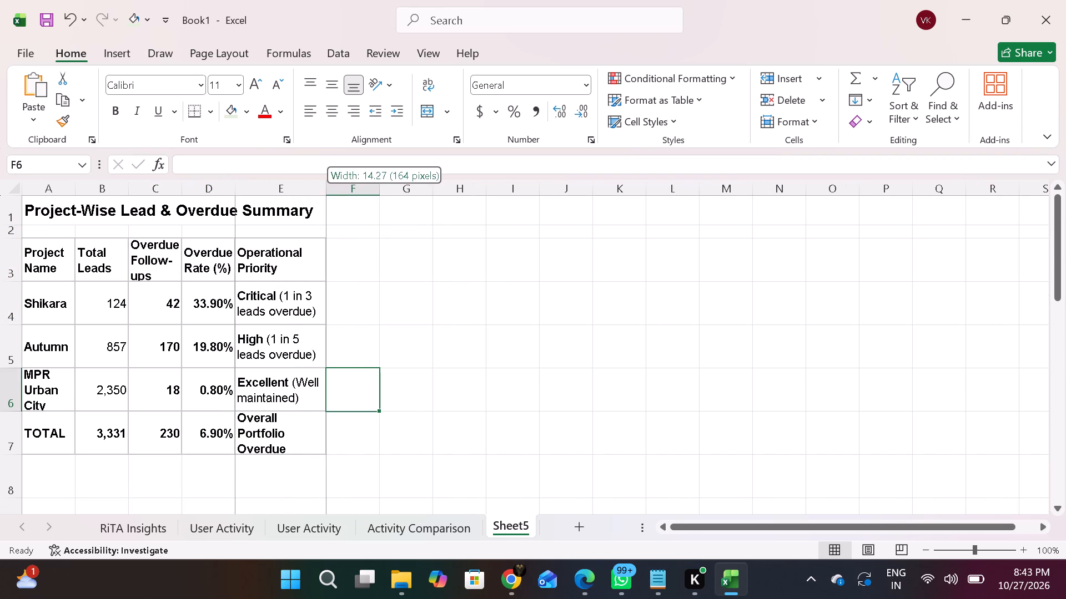
pyautogui.moveTo(334, 194); pyautogui.dragTo(361, 196)
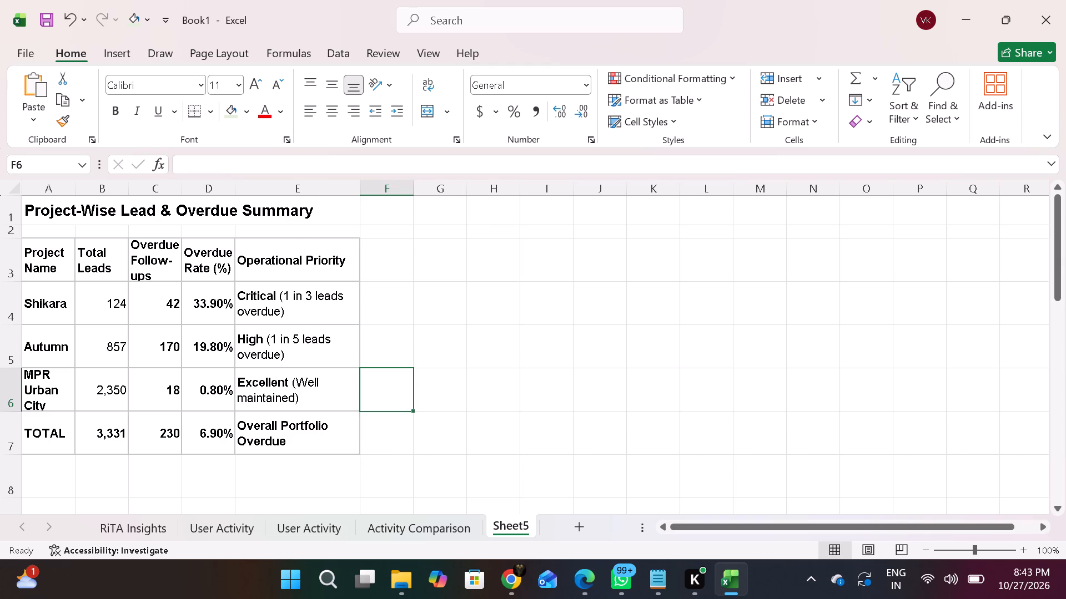
pyautogui.moveTo(233, 189); pyautogui.dragTo(249, 189)
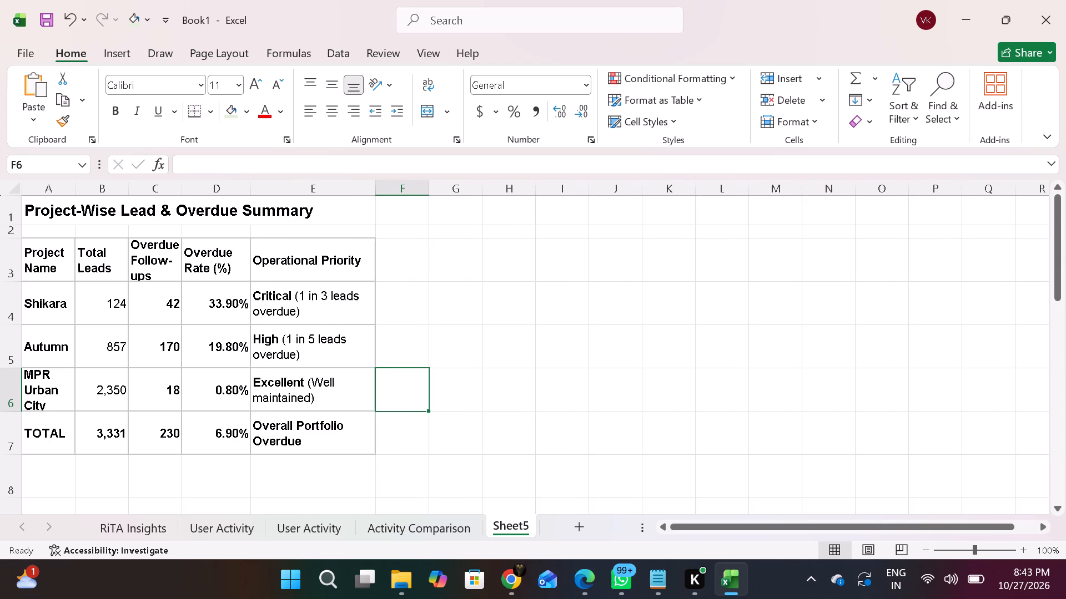
pyautogui.moveTo(249, 189); pyautogui.dragTo(256, 191)
pyautogui.click(256, 191)
pyautogui.moveTo(256, 191); pyautogui.dragTo(237, 192)
pyautogui.moveTo(237, 192); pyautogui.dragTo(265, 194)
pyautogui.moveTo(265, 194); pyautogui.dragTo(285, 194)
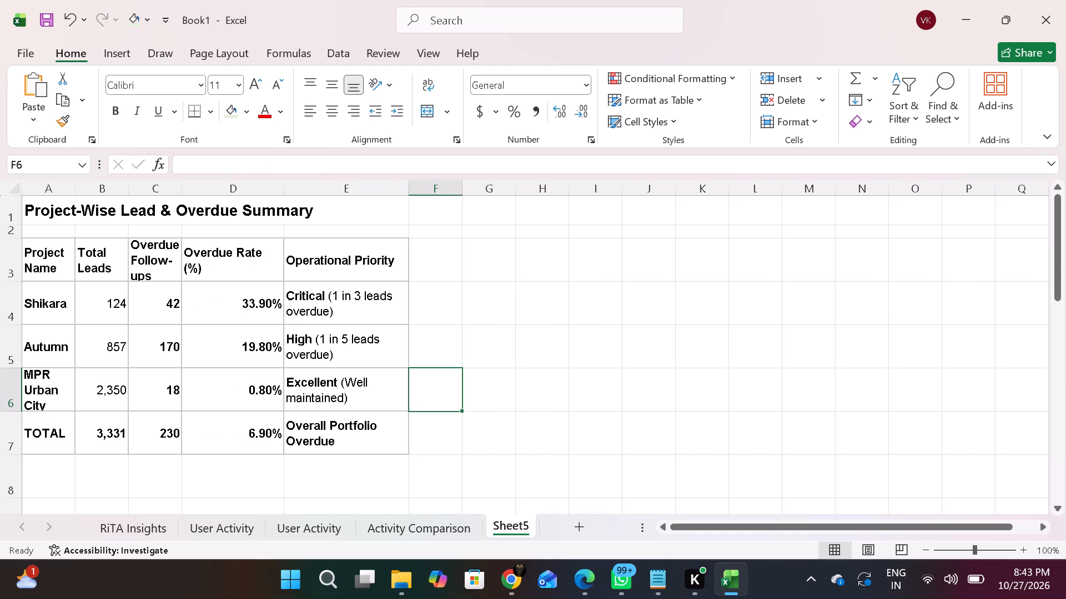
pyautogui.moveTo(285, 194); pyautogui.dragTo(292, 195)
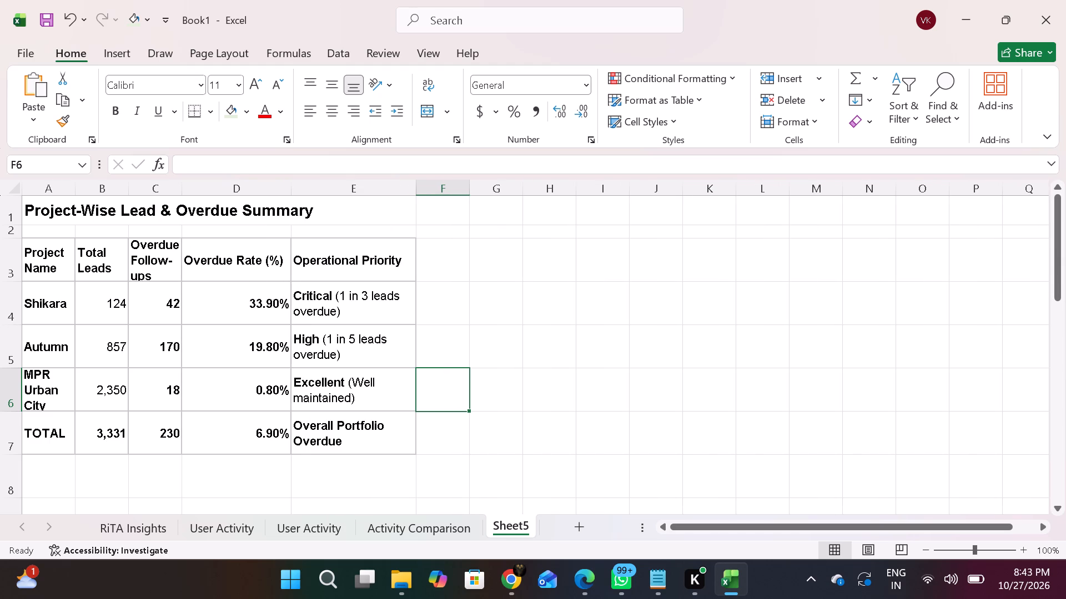
pyautogui.moveTo(182, 191); pyautogui.dragTo(215, 194)
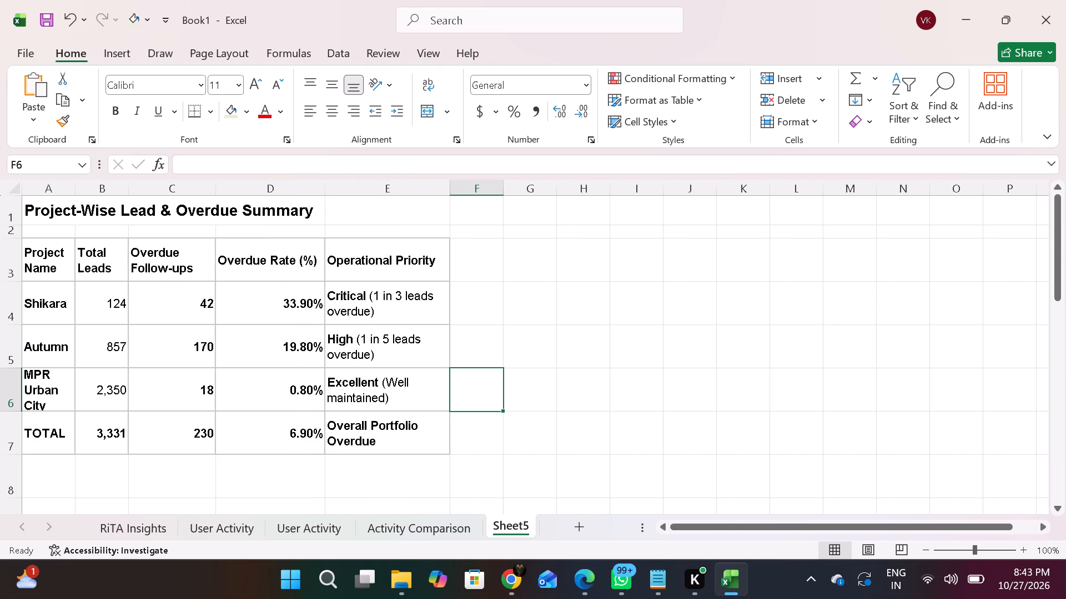
# Widen the Total Leads and Project Name columns (B and A) so their headers and project names fit on one line.
pyautogui.moveTo(130, 190); pyautogui.dragTo(159, 197)
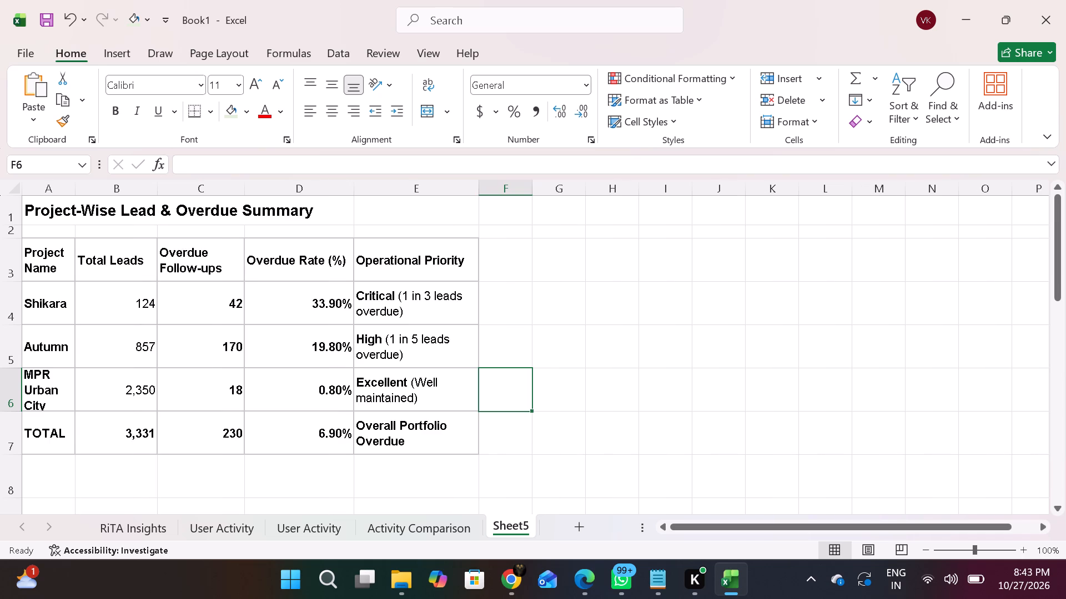
pyautogui.moveTo(75, 190); pyautogui.dragTo(89, 194)
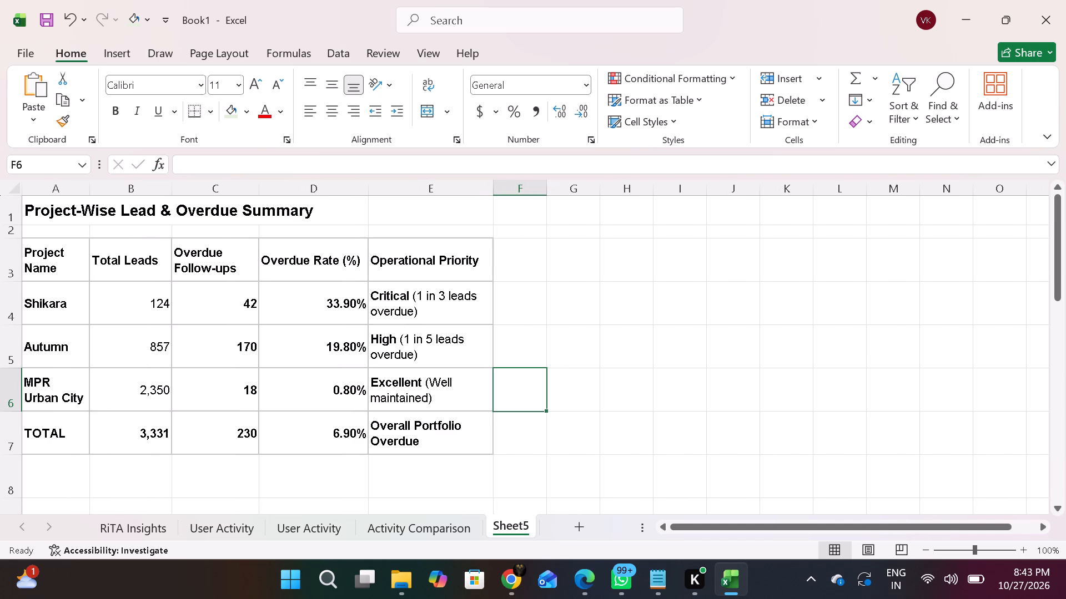
pyautogui.moveTo(89, 194); pyautogui.dragTo(128, 192)
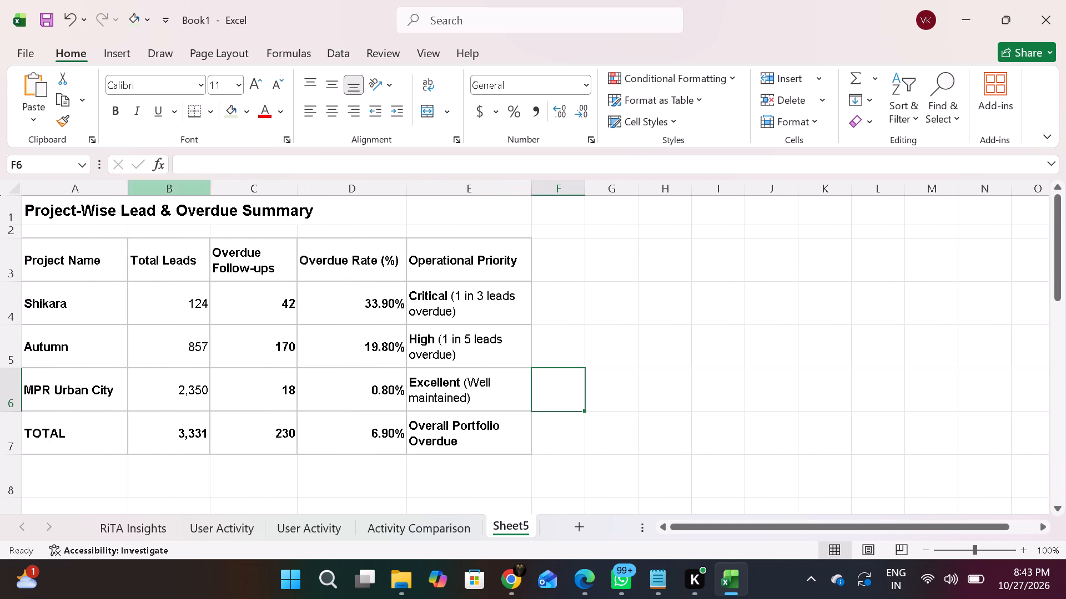
# Reduce the heights of the project and TOTAL rows, 7 up to 4, keeping their two-line text readable.
pyautogui.click(16, 451)
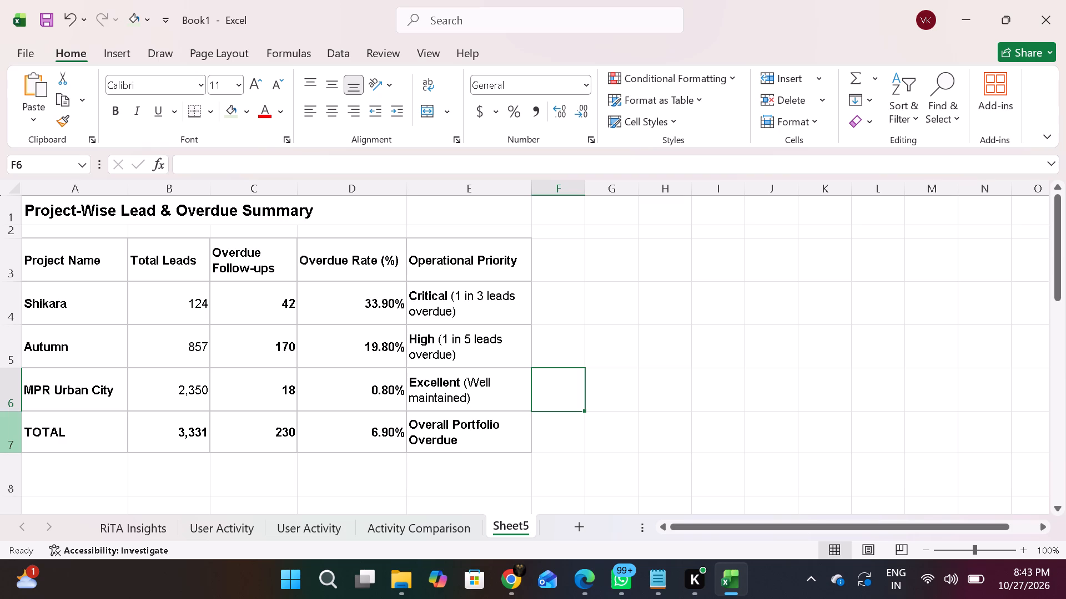
pyautogui.moveTo(15, 412); pyautogui.dragTo(15, 405)
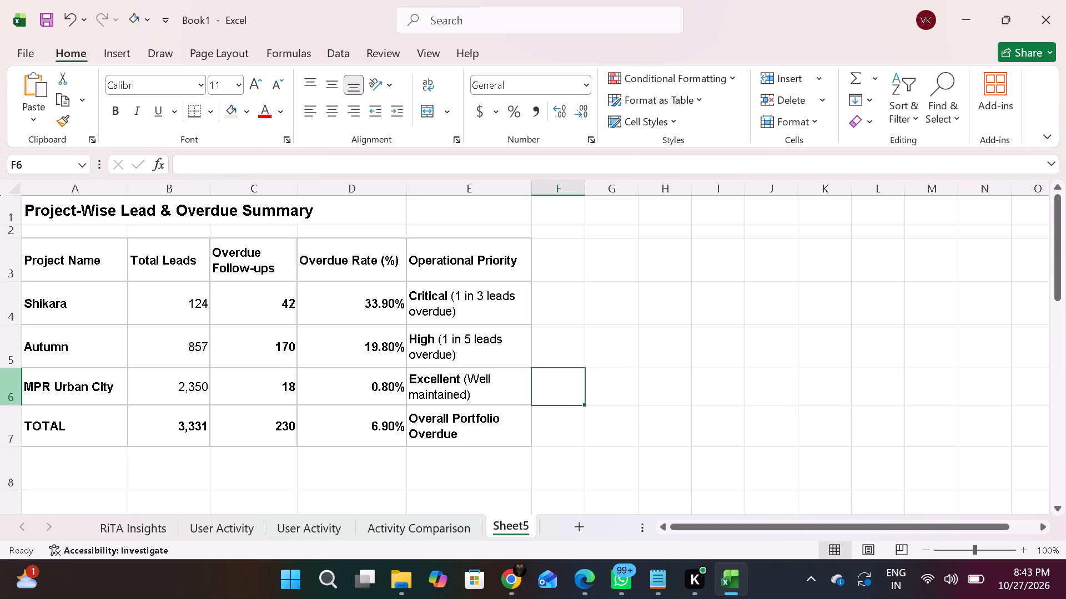
pyautogui.moveTo(20, 368); pyautogui.dragTo(20, 354)
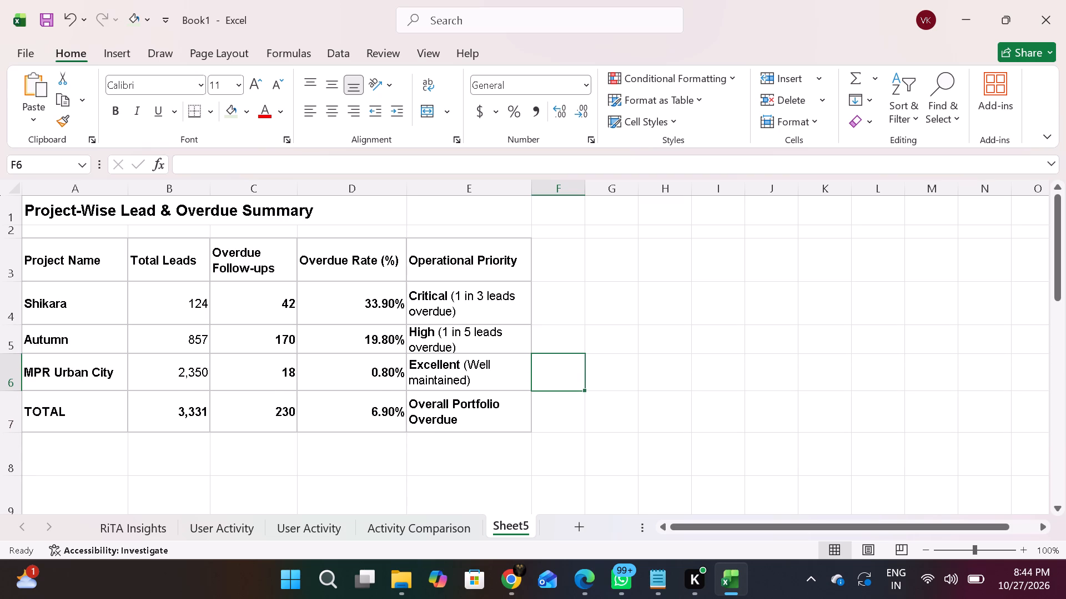
pyautogui.moveTo(18, 326); pyautogui.dragTo(18, 323)
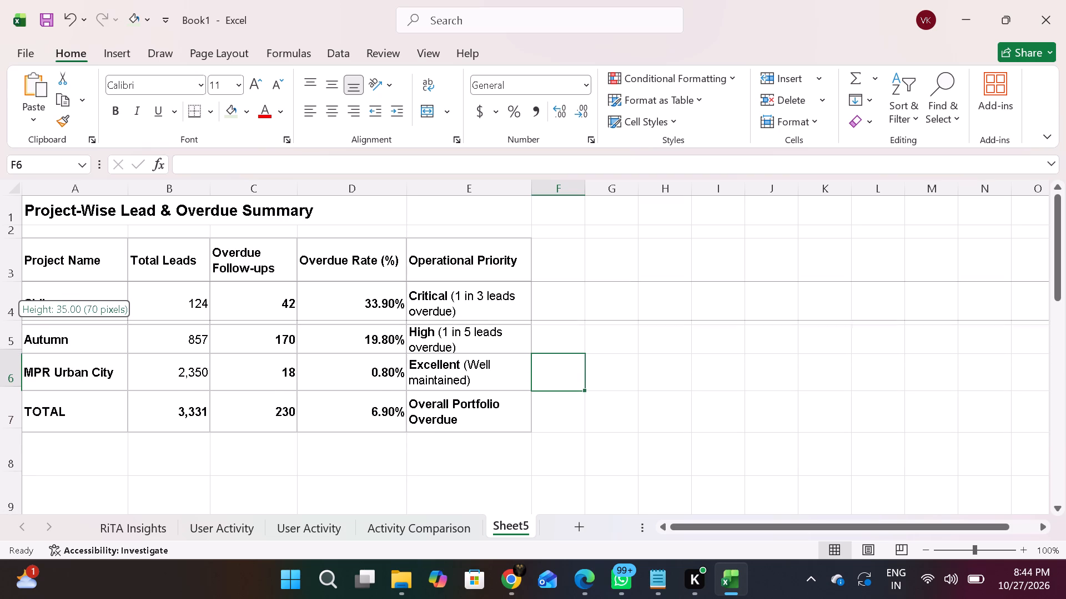
pyautogui.moveTo(18, 323); pyautogui.dragTo(23, 317)
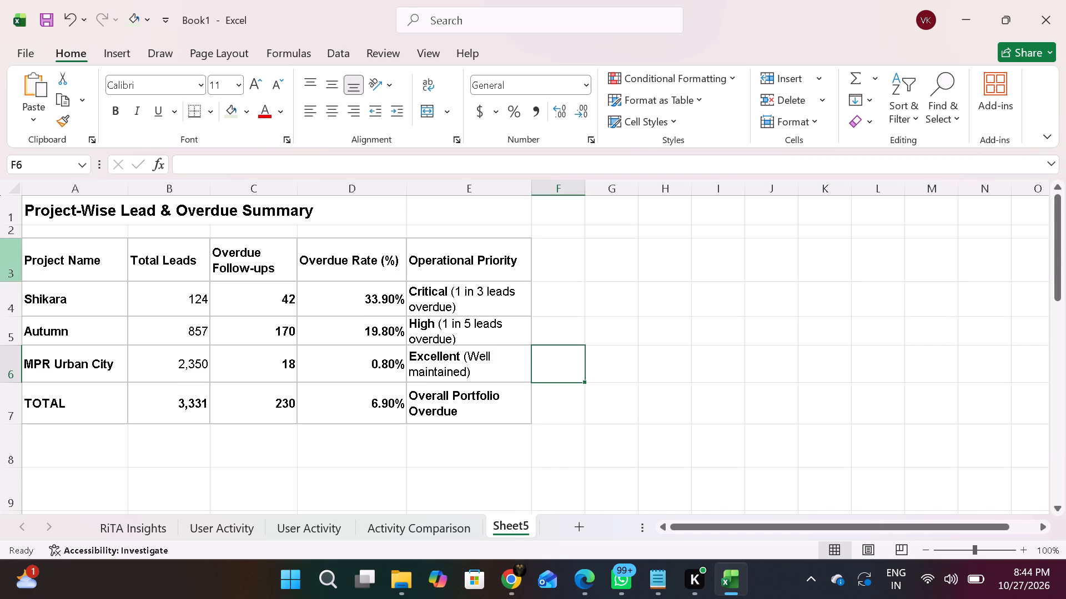
# Merge and center the Project-Wise Lead & Overdue Summary title across A1:E2 and fill it with gold.
pyautogui.moveTo(84, 232); pyautogui.dragTo(415, 221)
pyautogui.click(426, 114)
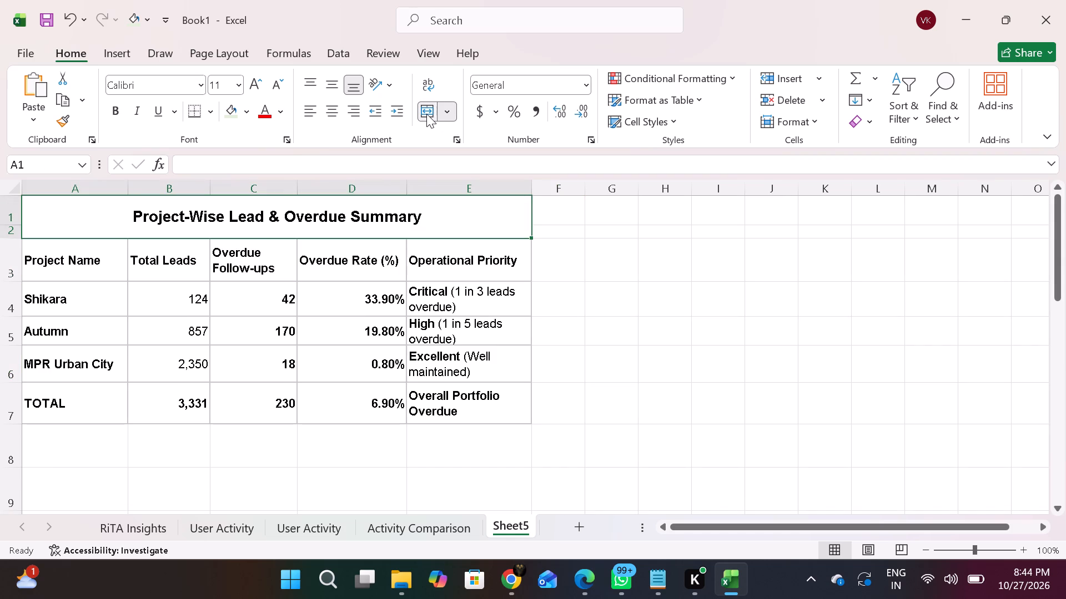
pyautogui.click(252, 113)
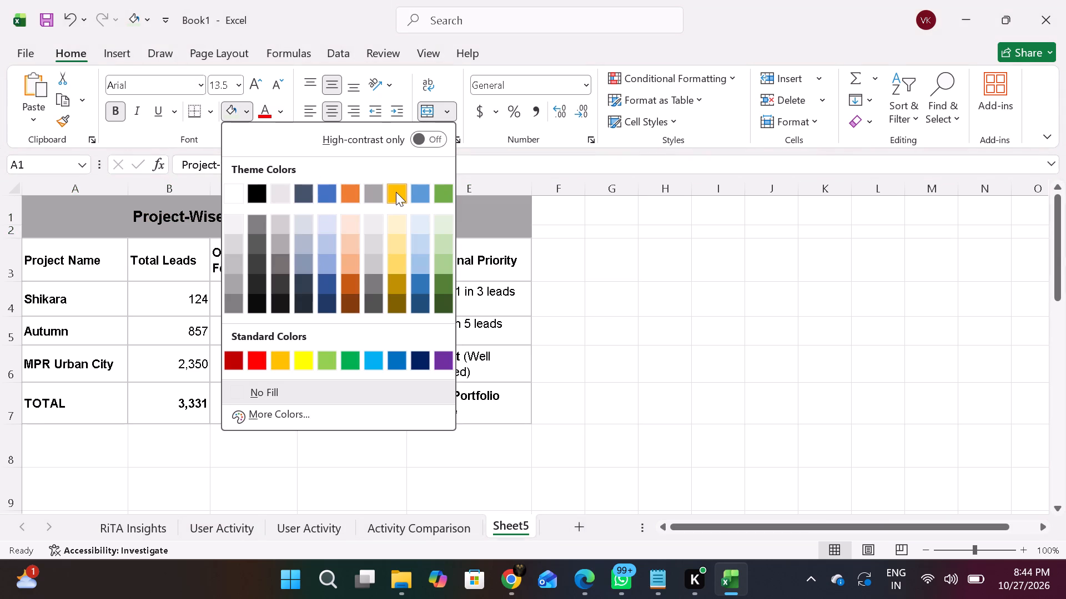
pyautogui.click(396, 192)
# Fill the table's header row, A3:E3, with the lightest gold shade.
pyautogui.moveTo(457, 254); pyautogui.dragTo(349, 251)
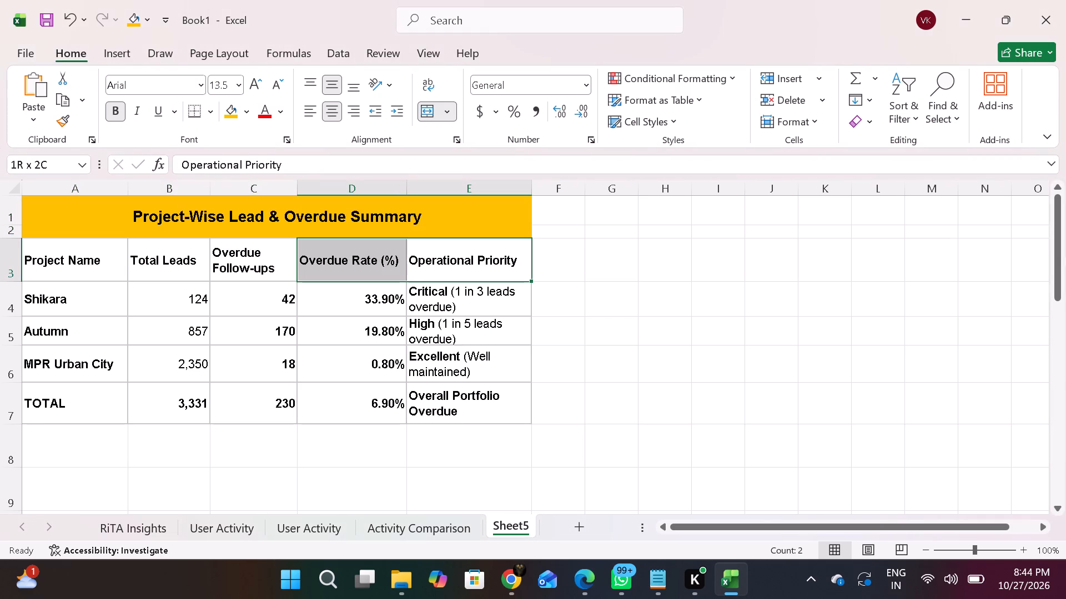
pyautogui.moveTo(349, 251); pyautogui.dragTo(124, 256)
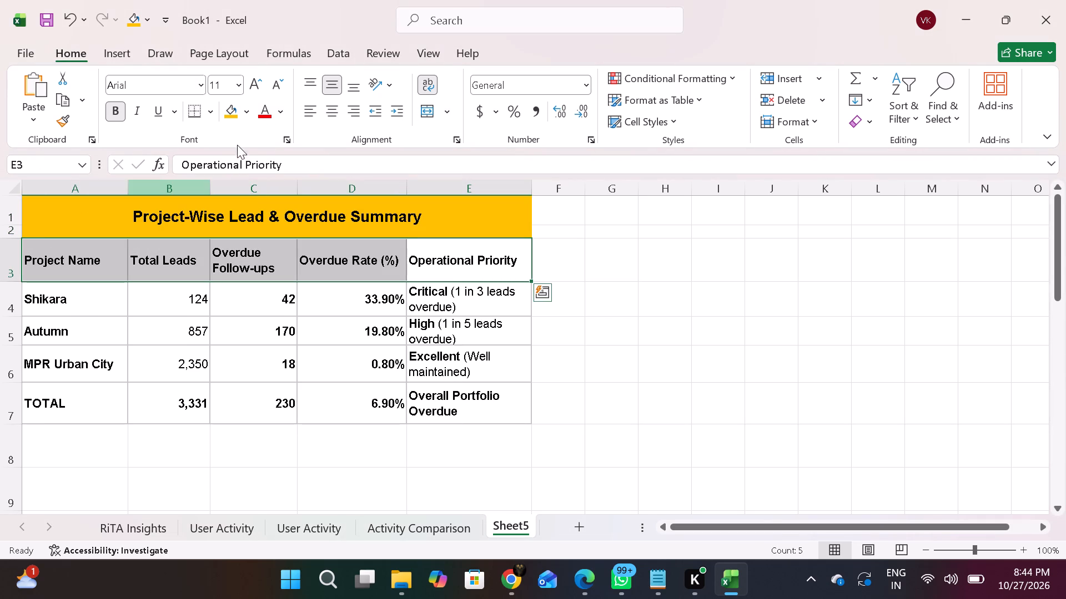
pyautogui.moveTo(245, 114); pyautogui.dragTo(390, 212)
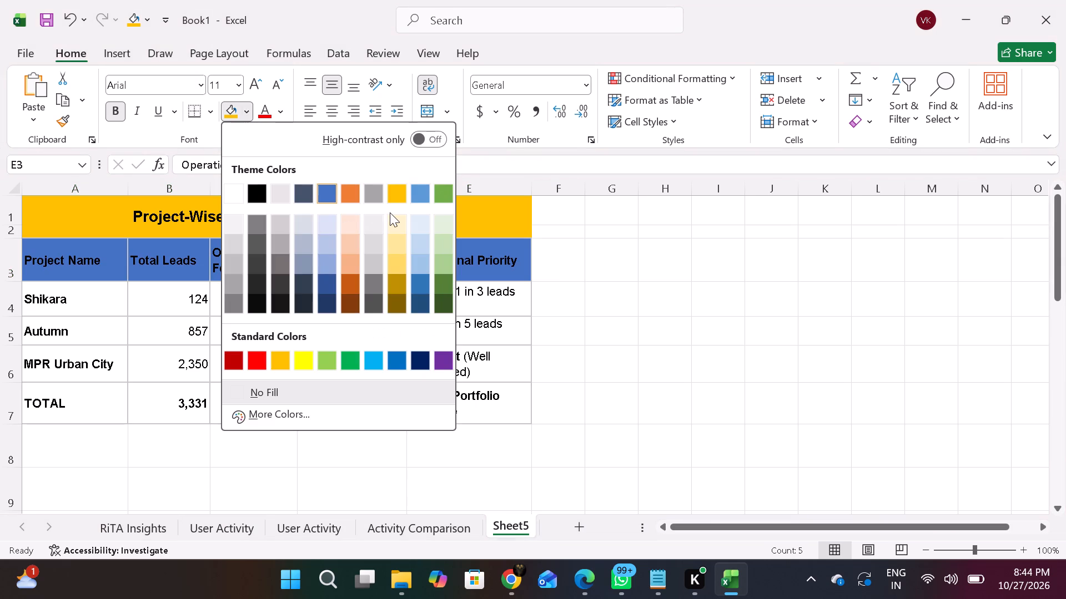
pyautogui.moveTo(390, 212); pyautogui.dragTo(391, 212)
pyautogui.click(391, 224)
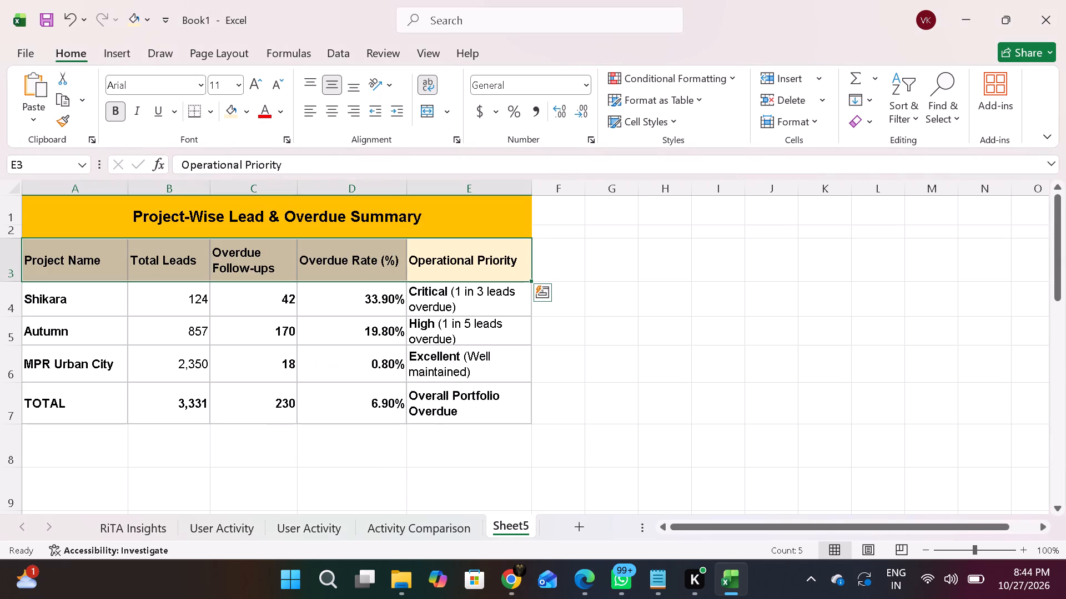
# Fill the project name cells A4:A7, from Shikara to TOTAL, with the lightest blue shade.
pyautogui.moveTo(106, 293); pyautogui.dragTo(87, 407)
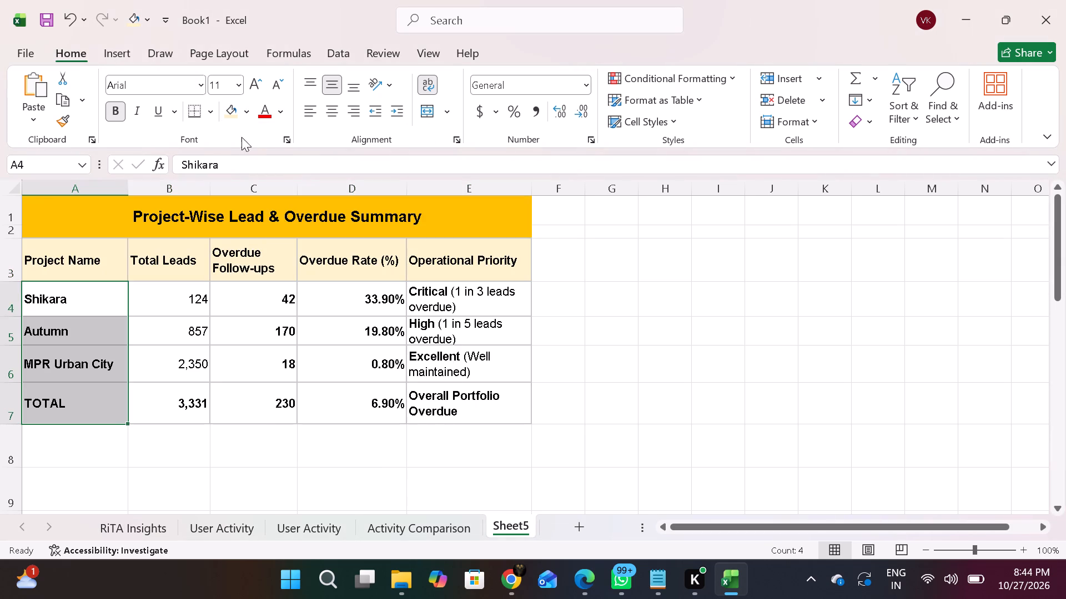
pyautogui.click(241, 109)
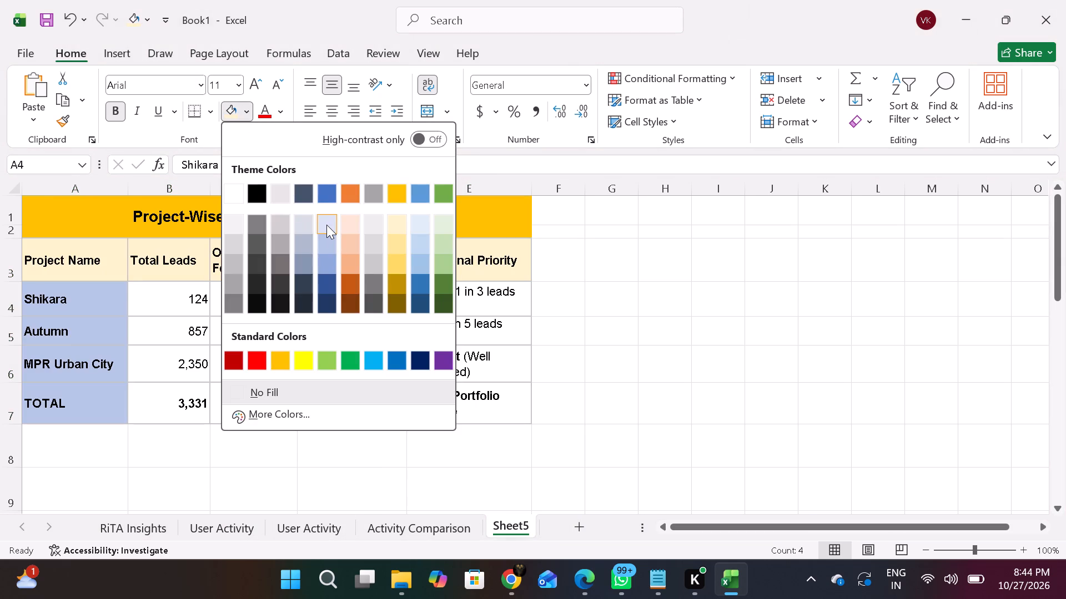
pyautogui.click(326, 225)
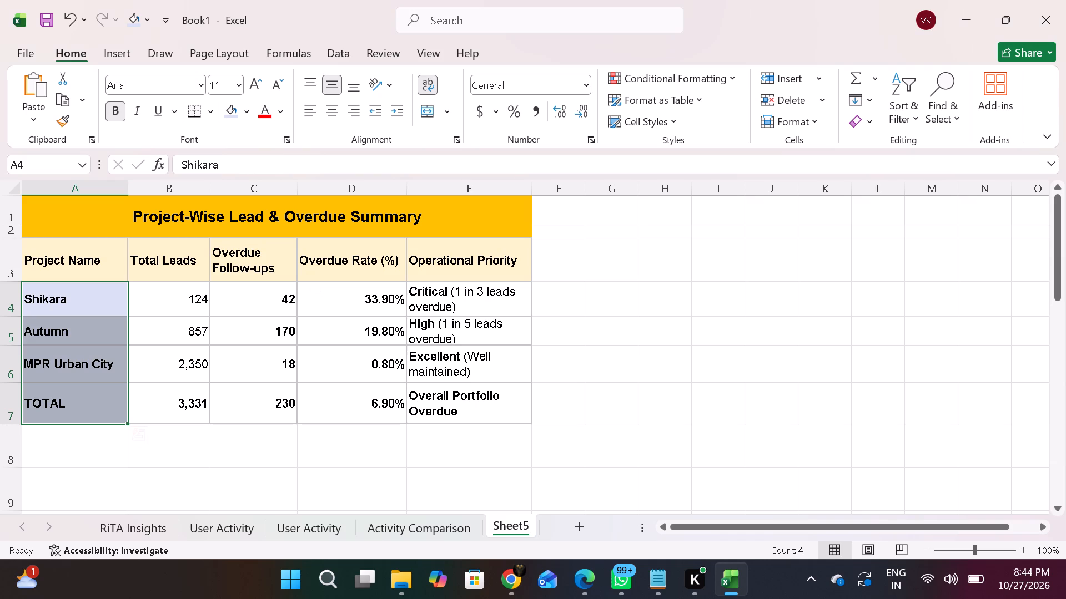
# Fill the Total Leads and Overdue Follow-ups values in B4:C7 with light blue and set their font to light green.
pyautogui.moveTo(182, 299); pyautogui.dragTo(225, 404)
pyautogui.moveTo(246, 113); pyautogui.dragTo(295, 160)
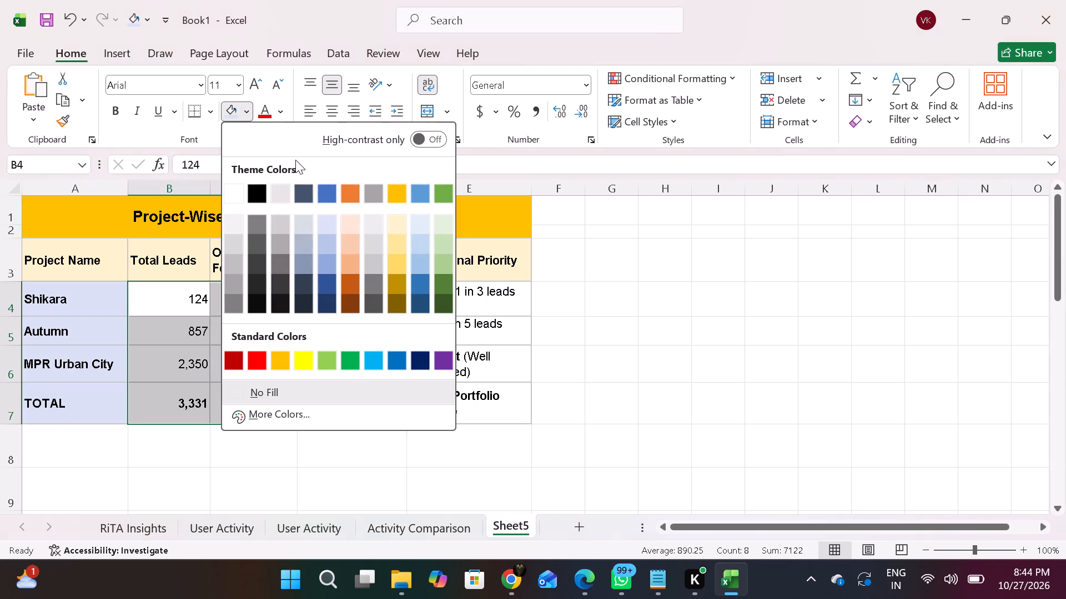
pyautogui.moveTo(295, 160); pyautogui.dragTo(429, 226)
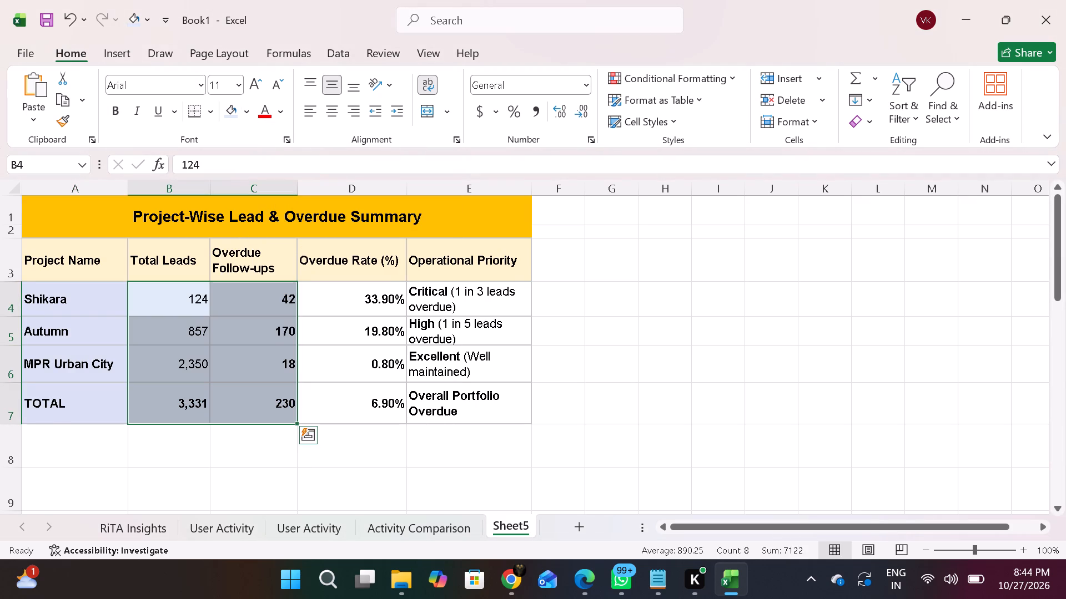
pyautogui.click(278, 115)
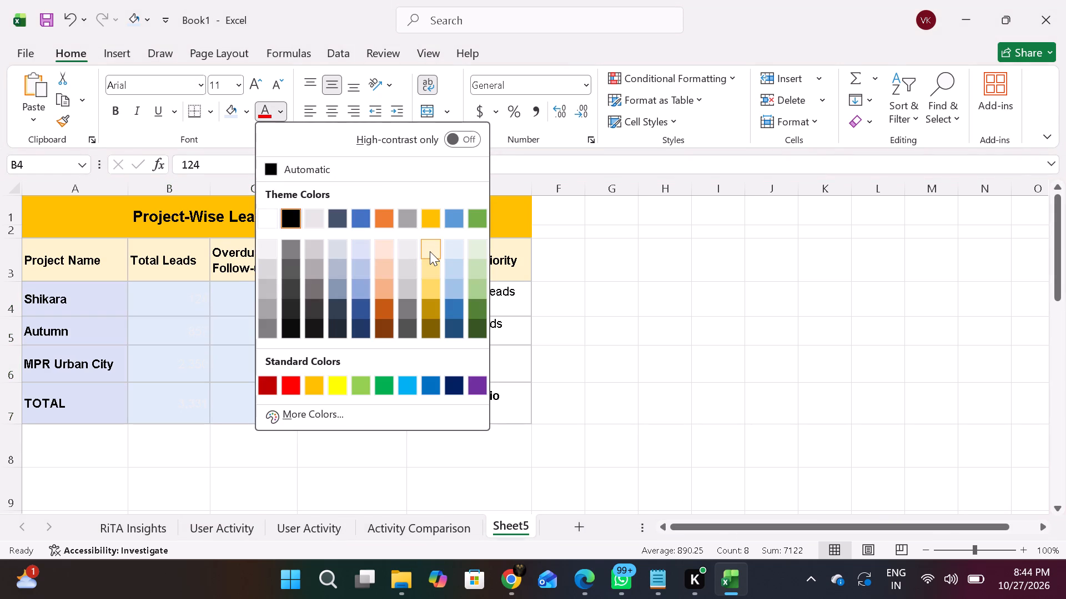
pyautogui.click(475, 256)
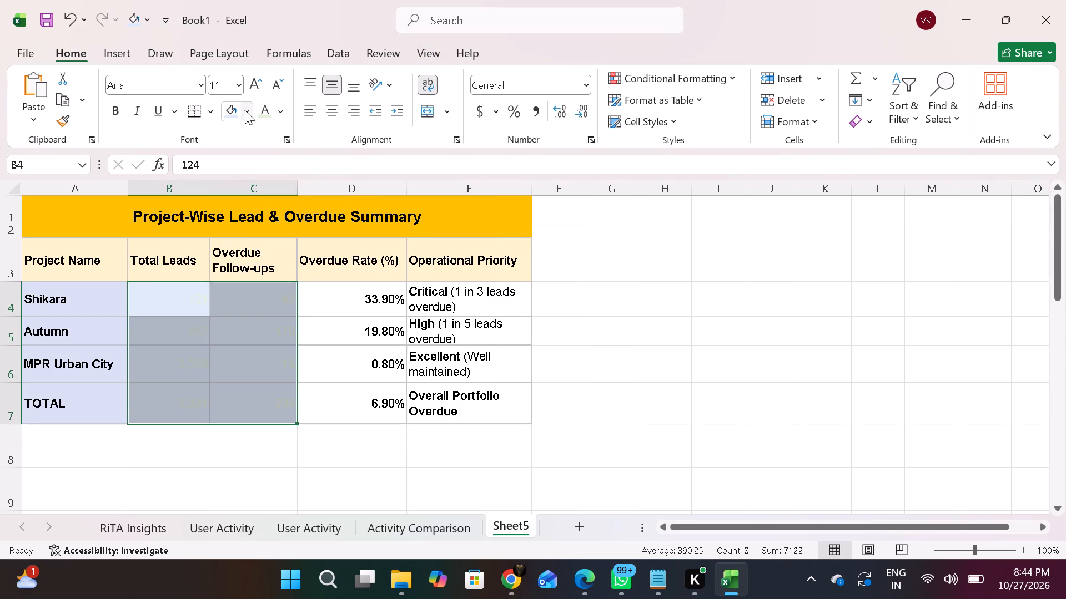
# Fill the Total Leads and Overdue Follow-ups values in B4:C7 with the lightest green and set their font to red.
pyautogui.click(245, 110)
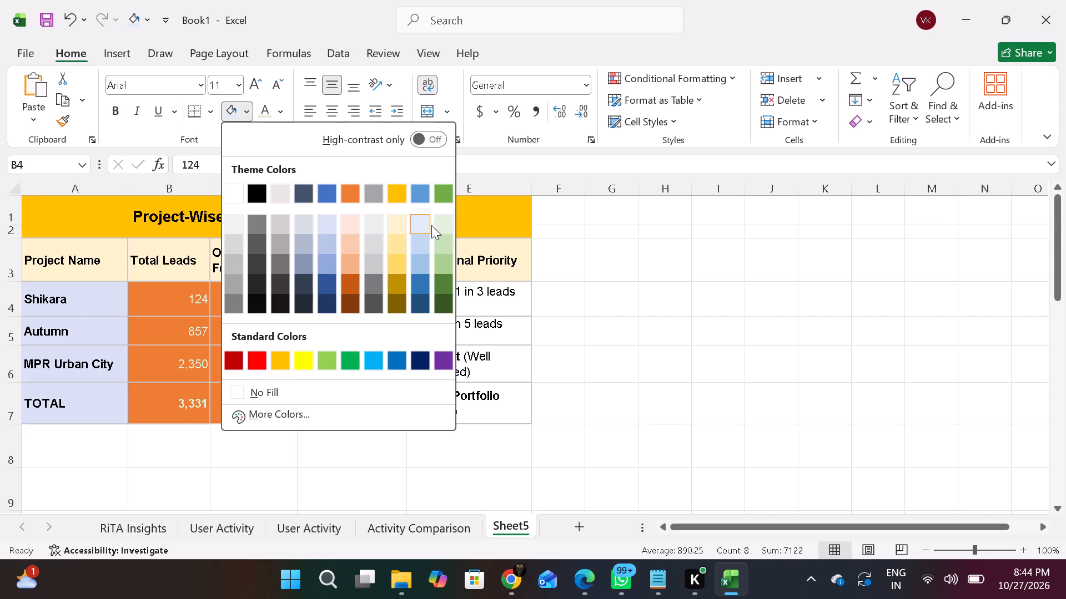
pyautogui.click(447, 222)
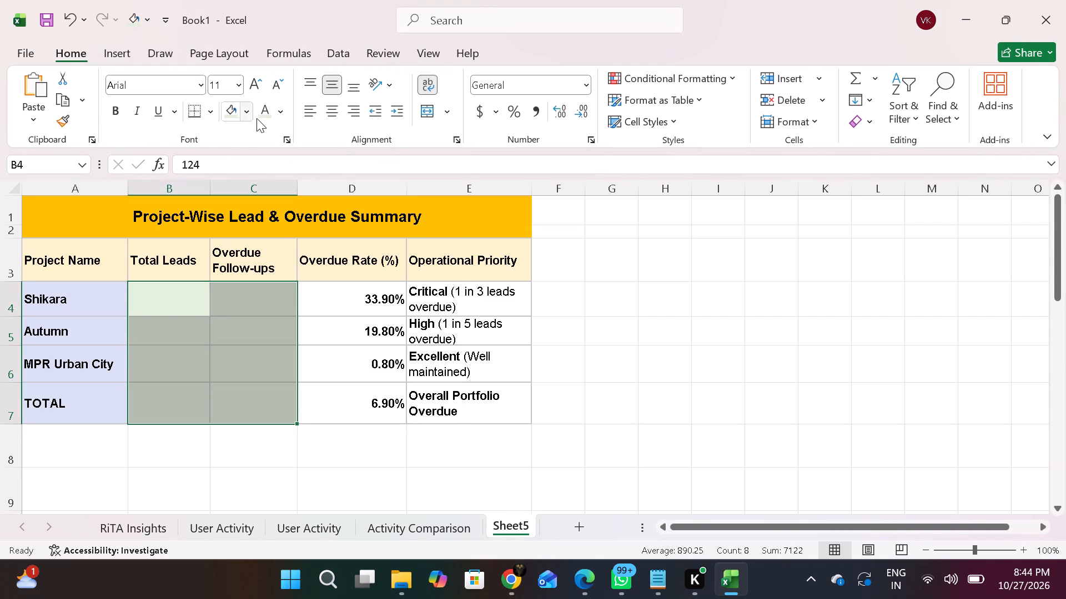
pyautogui.click(286, 113)
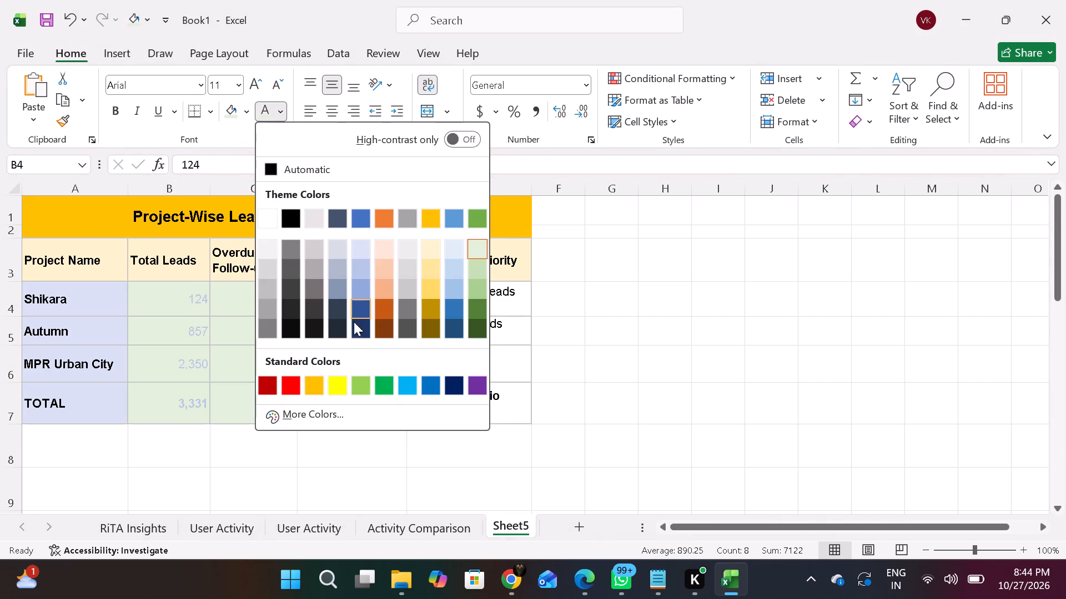
pyautogui.click(289, 384)
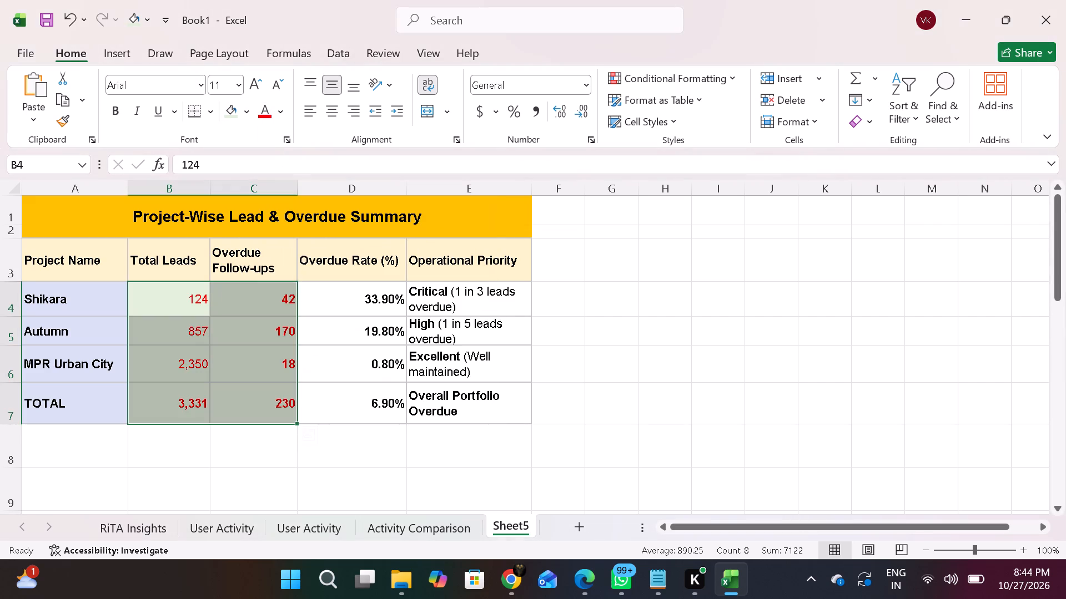
pyautogui.click(545, 342)
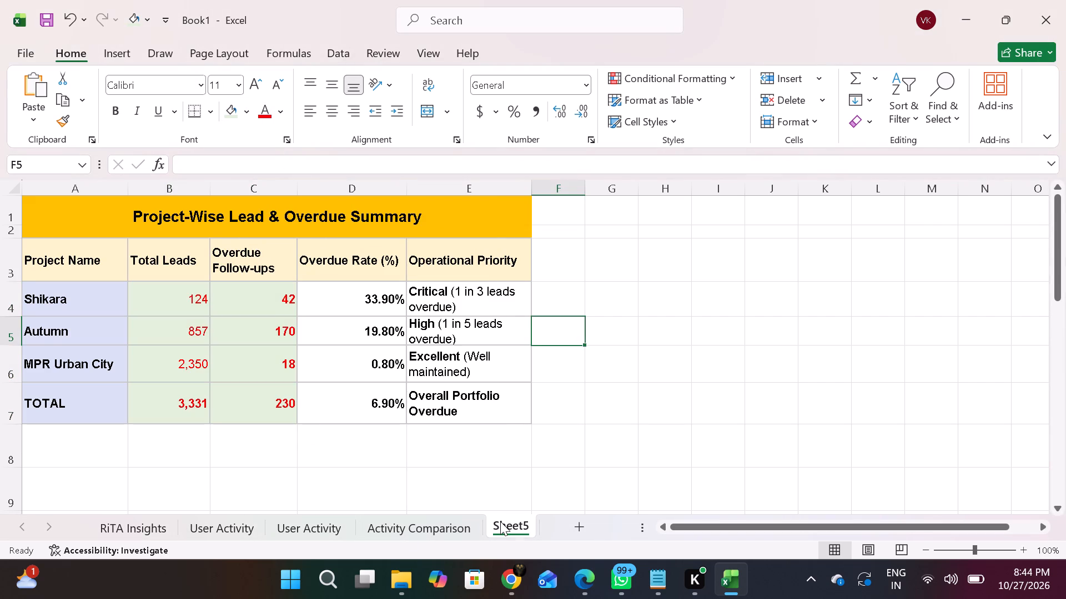
# Rename Sheet5 as Project Report.
pyautogui.press('BackSpace')
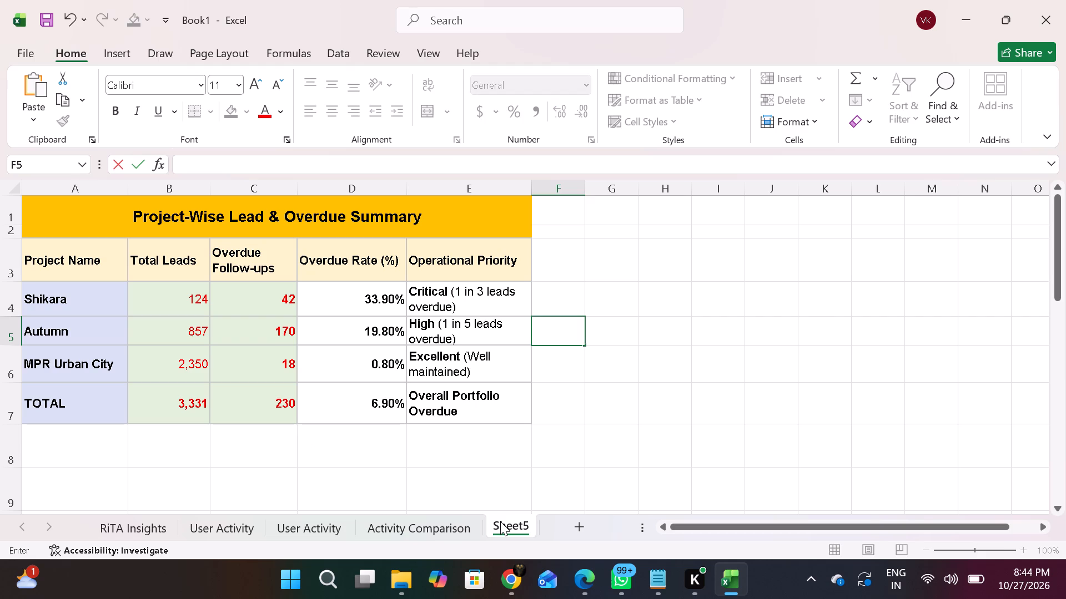
pyautogui.press('BackSpace')
pyautogui.doubleClick(508, 528)
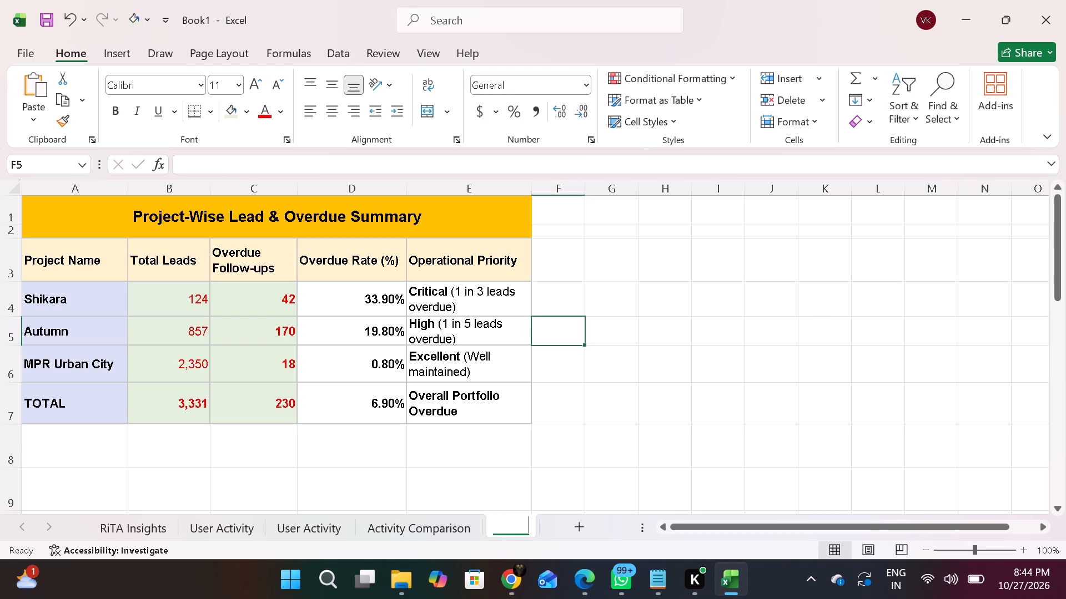
pyautogui.press('BackSpace')
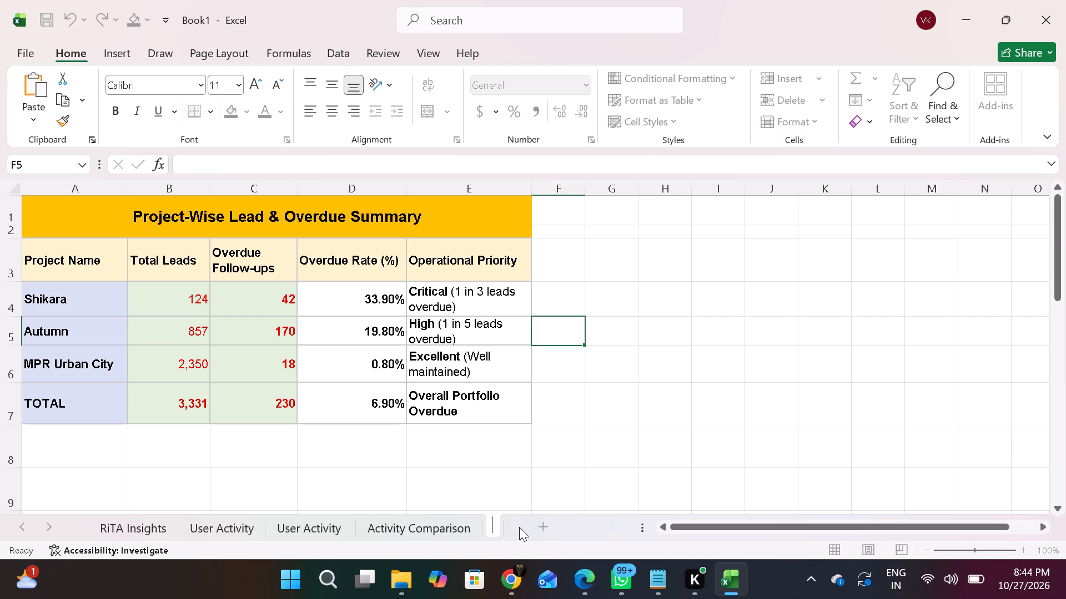
pyautogui.write('Projec')
pyautogui.press('BackSpace')
pyautogui.write('ct')
pyautogui.press('space')
pyautogui.write('Report')
pyautogui.press('space')
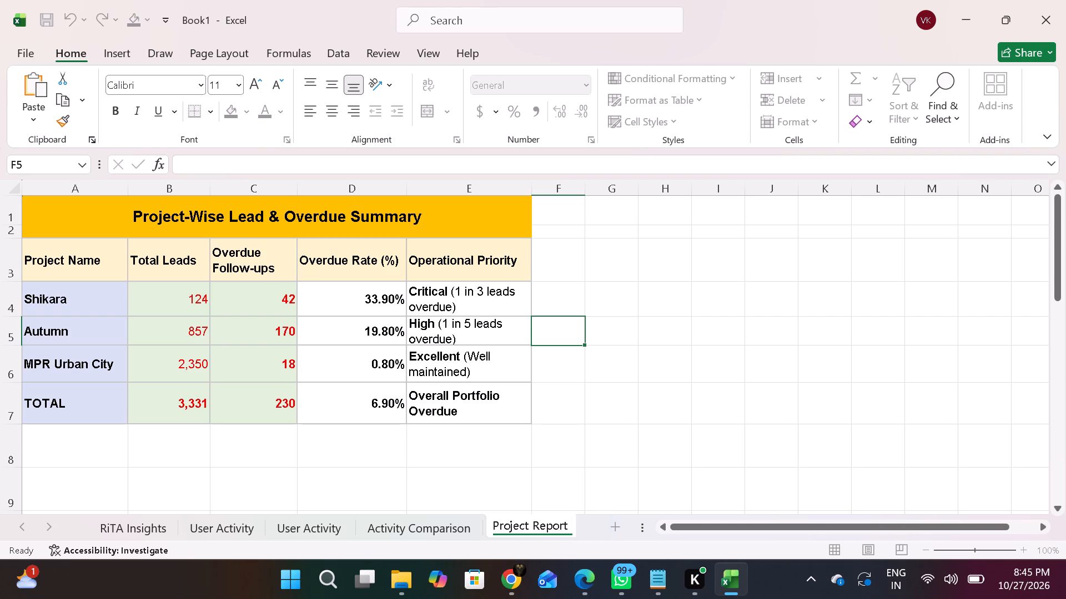
pyautogui.press('BackSpace')
pyautogui.press('Return')
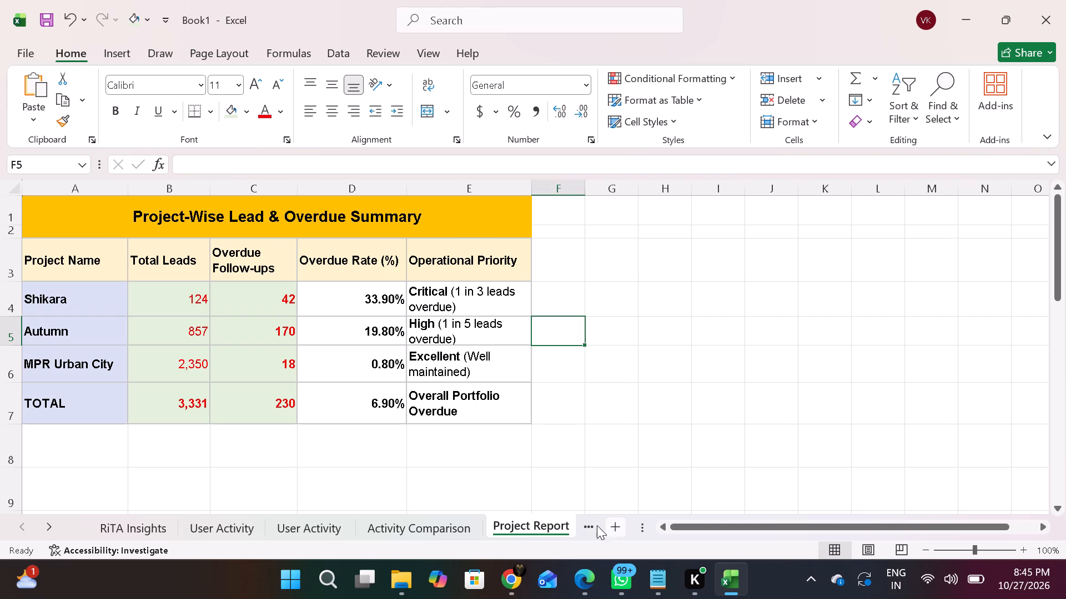
# Add a new blank worksheet after the Project Report sheet.
pyautogui.click(588, 523)
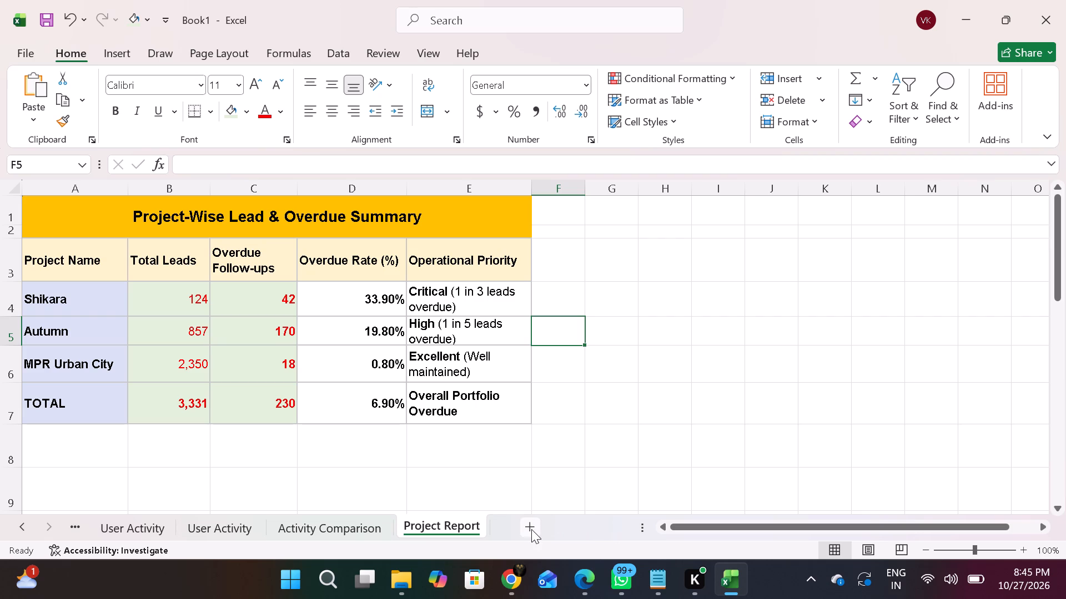
pyautogui.click(531, 529)
# Switch to the Oct 26 report PDF in Edge and examine its pages back to the lead status summary on page 1.
pyautogui.click(508, 568)
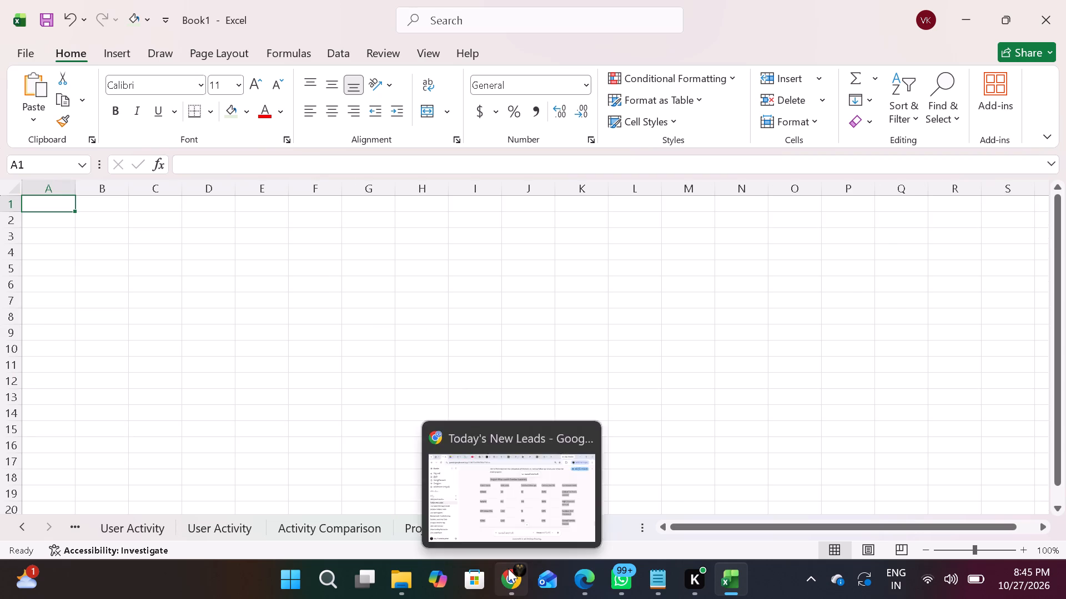
pyautogui.click(578, 584)
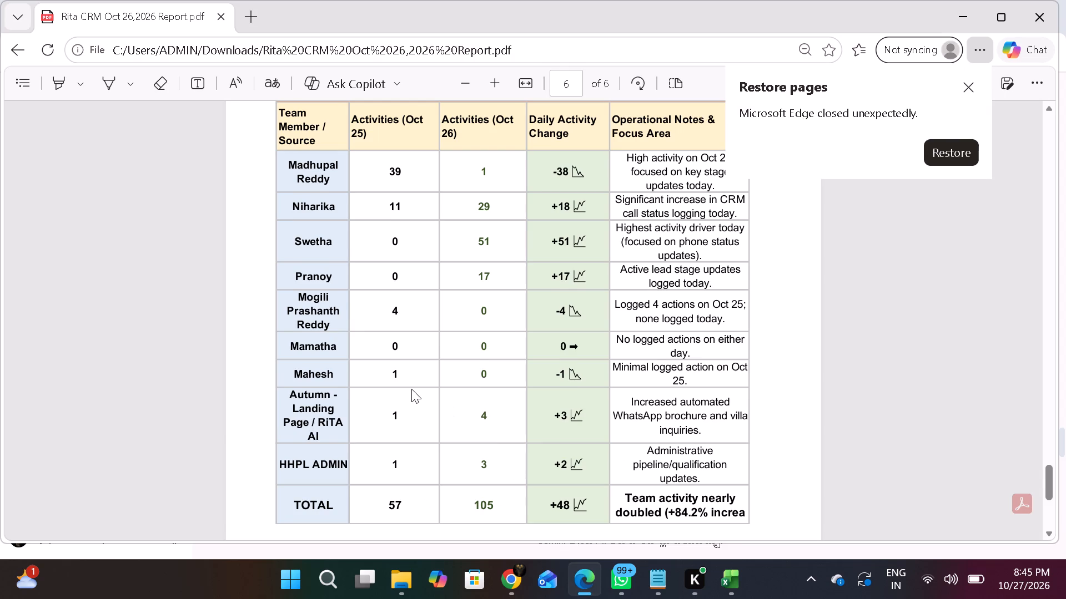
pyautogui.scroll(-4, 411, 389)
pyautogui.scroll(10, 411, 389)
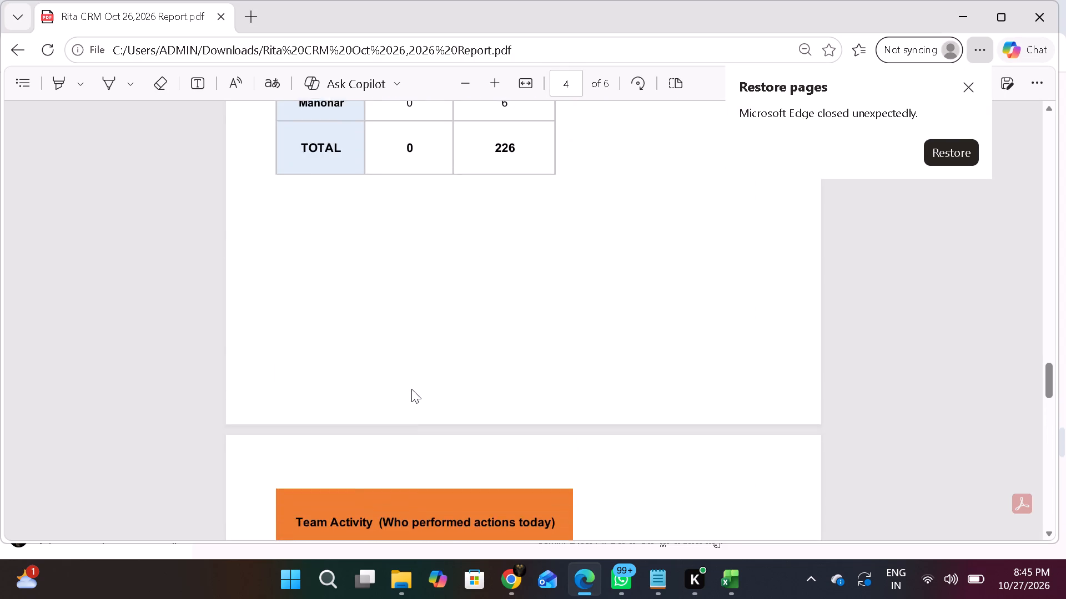
pyautogui.scroll(4, 411, 389)
pyautogui.scroll(-1, 411, 389)
pyautogui.scroll(1, 411, 389)
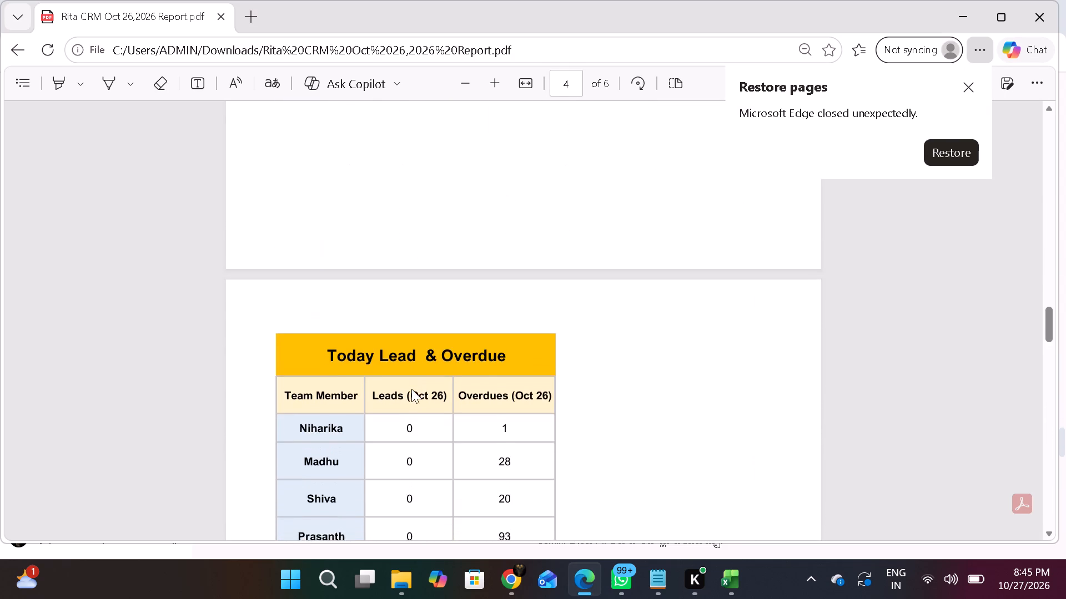
pyautogui.scroll(6, 411, 389)
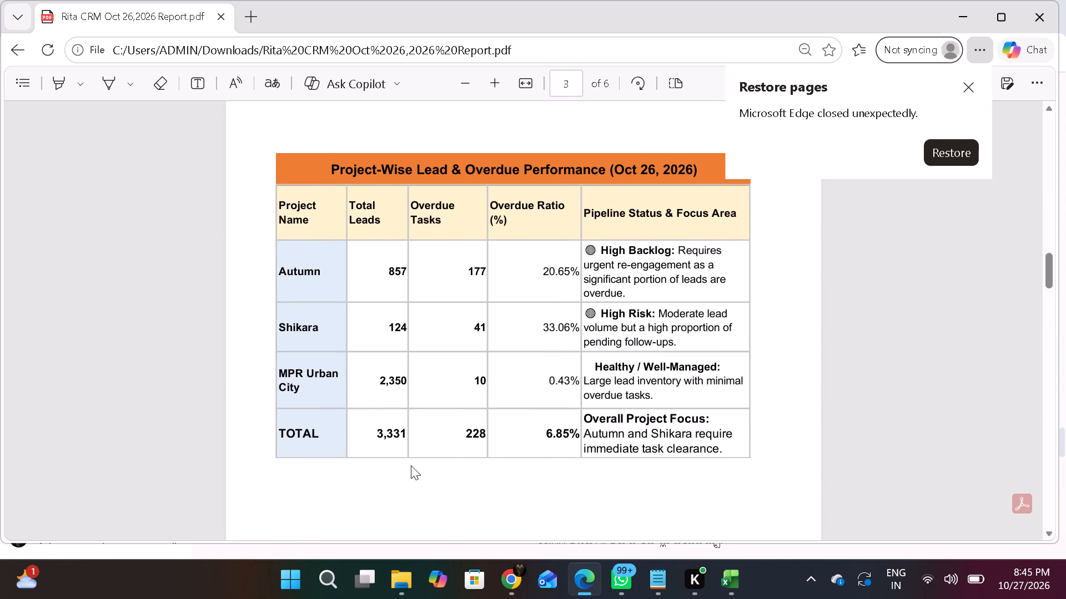
pyautogui.scroll(2, 411, 465)
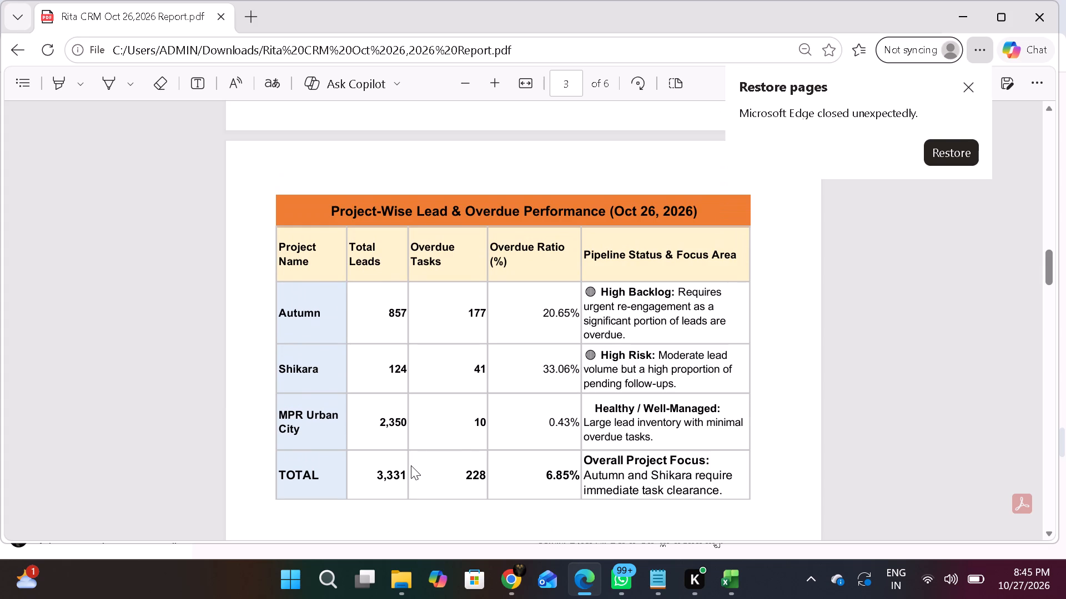
pyautogui.scroll(6, 411, 465)
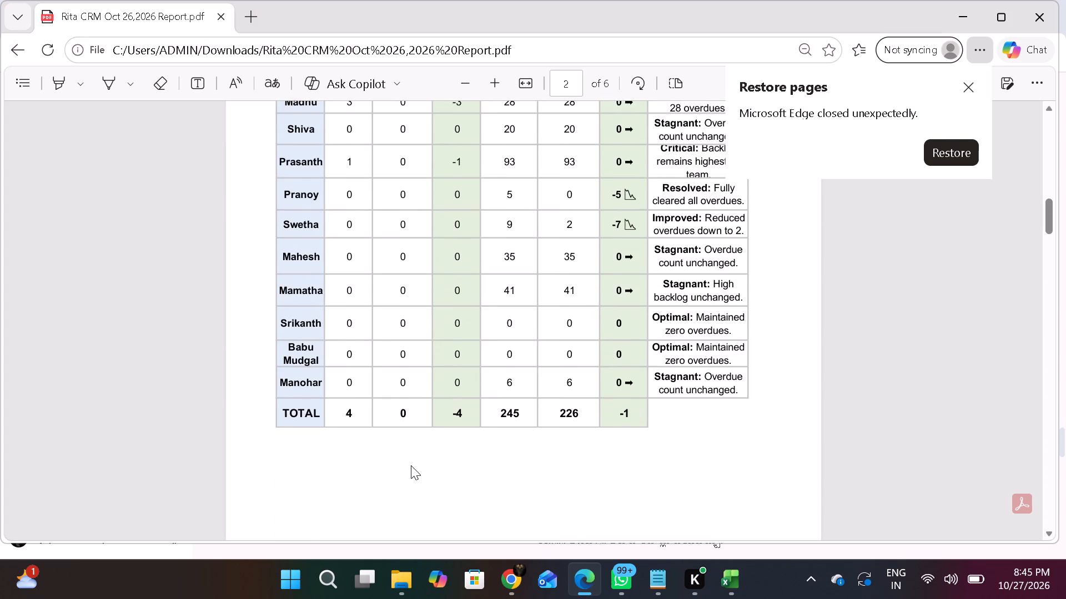
pyautogui.scroll(2, 411, 465)
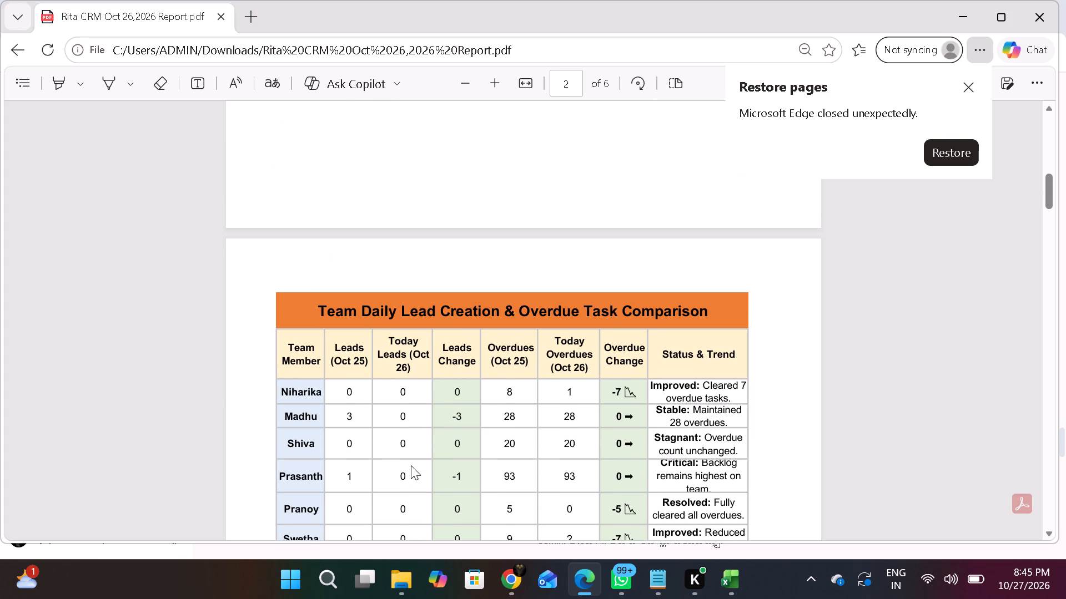
pyautogui.scroll(2, 411, 465)
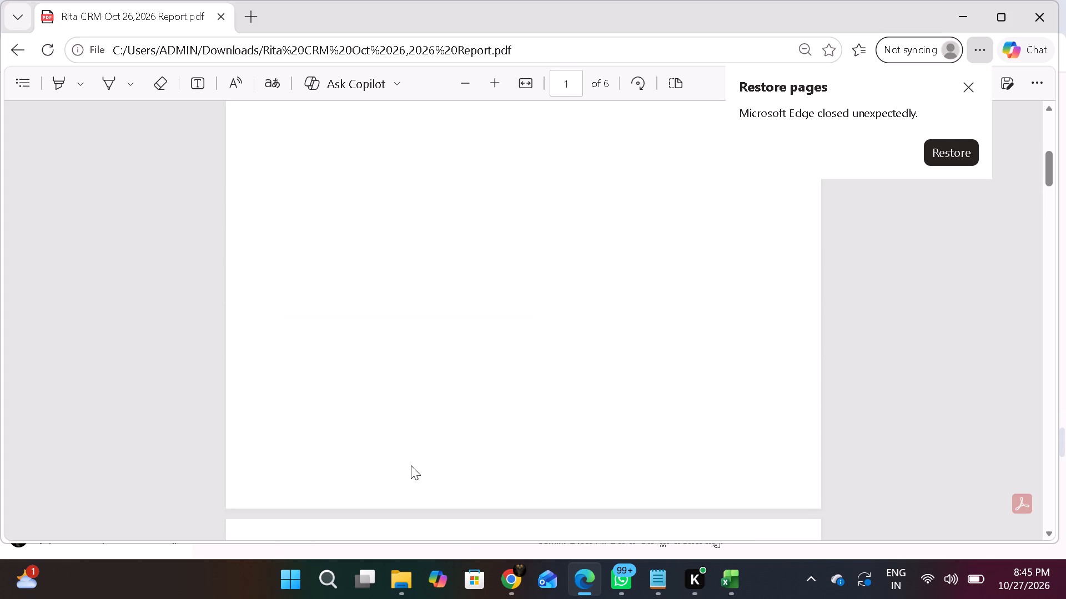
pyautogui.scroll(4, 411, 465)
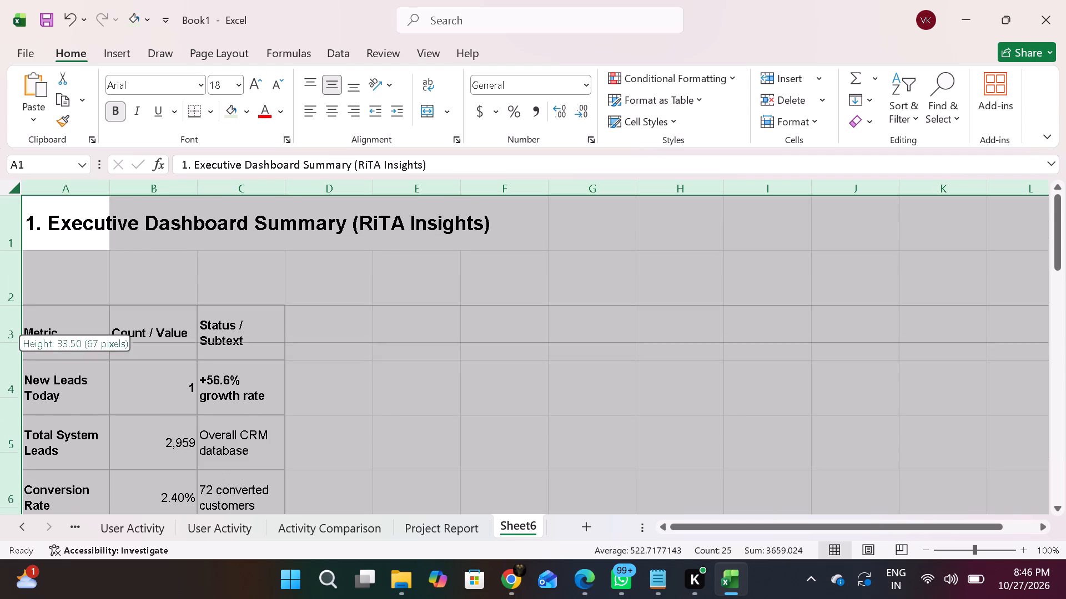
pyautogui.moveTo(18, 341); pyautogui.dragTo(16, 334)
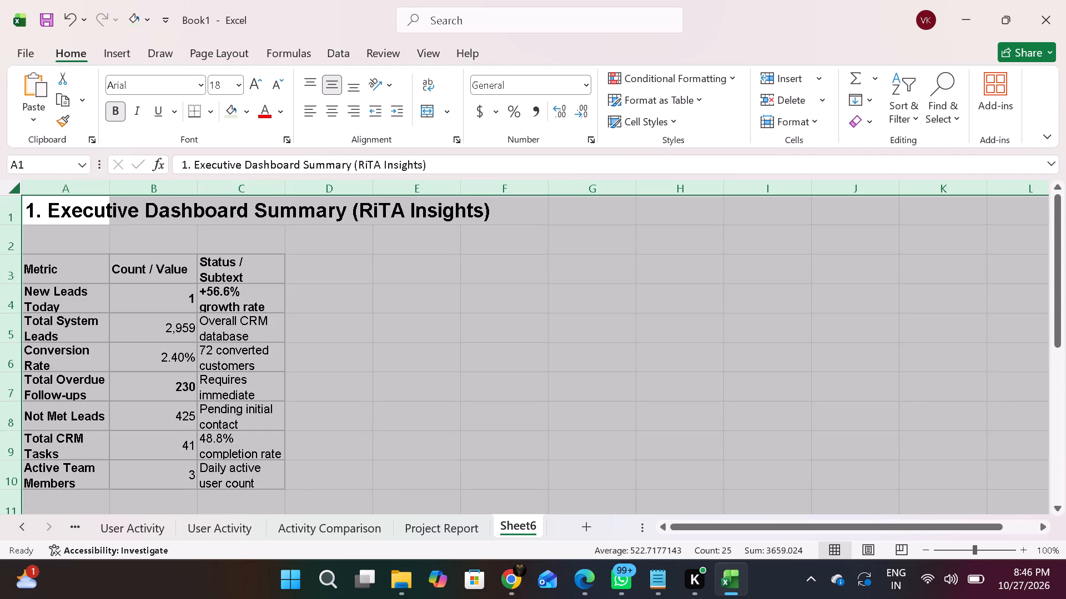
pyautogui.click(403, 260)
# Reduce the font size of the title row A1:F1 on Sheet6 to 10.
pyautogui.moveTo(436, 206); pyautogui.dragTo(493, 205)
pyautogui.click(493, 205)
pyautogui.moveTo(493, 205); pyautogui.dragTo(419, 211)
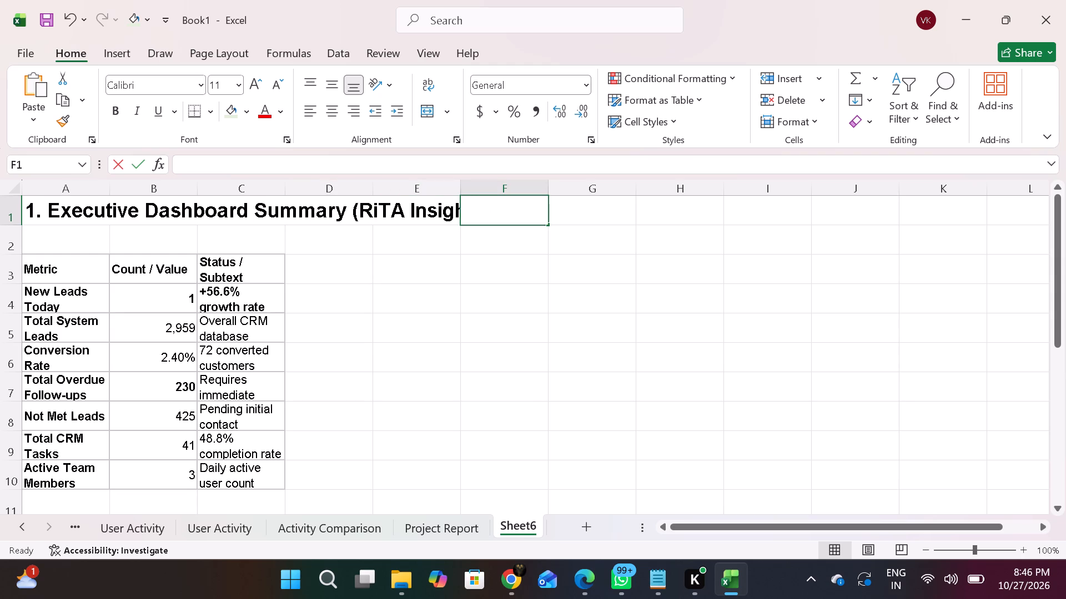
pyautogui.moveTo(419, 211); pyautogui.dragTo(507, 216)
pyautogui.click(564, 222)
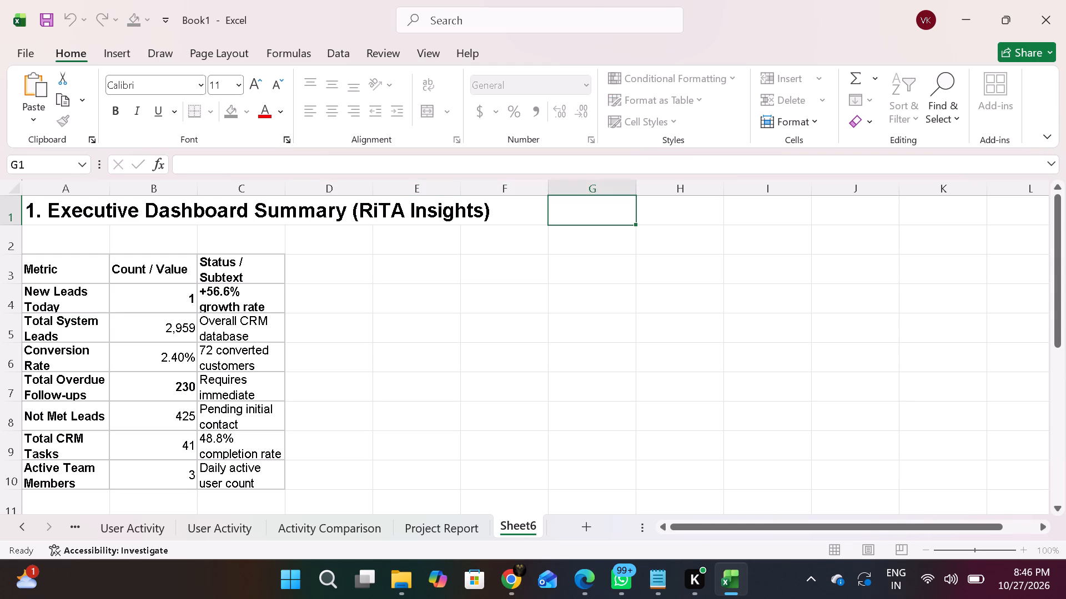
pyautogui.moveTo(501, 215); pyautogui.dragTo(24, 202)
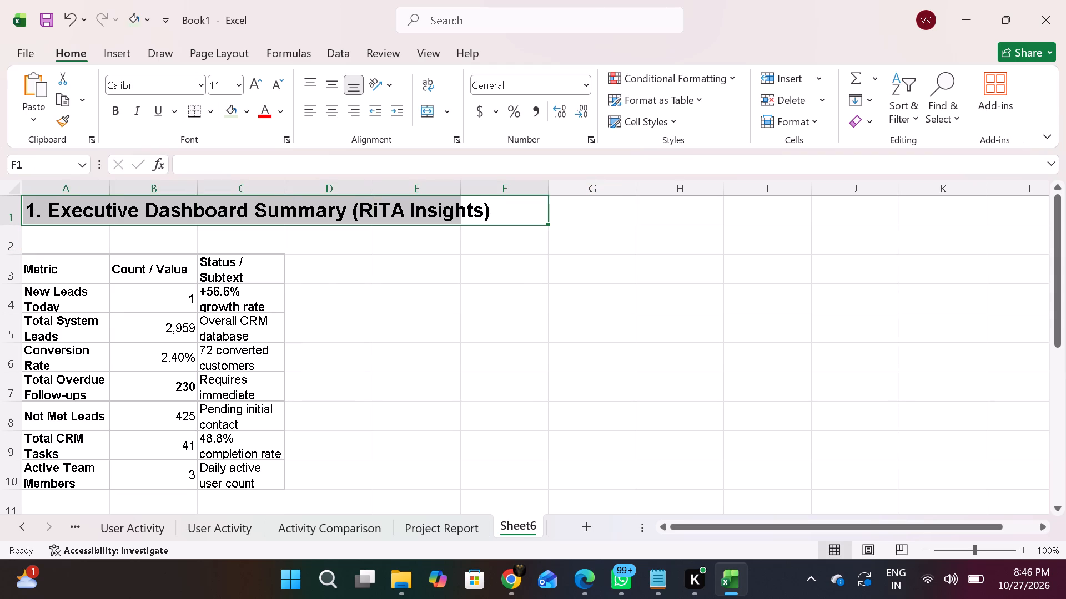
pyautogui.click(281, 78)
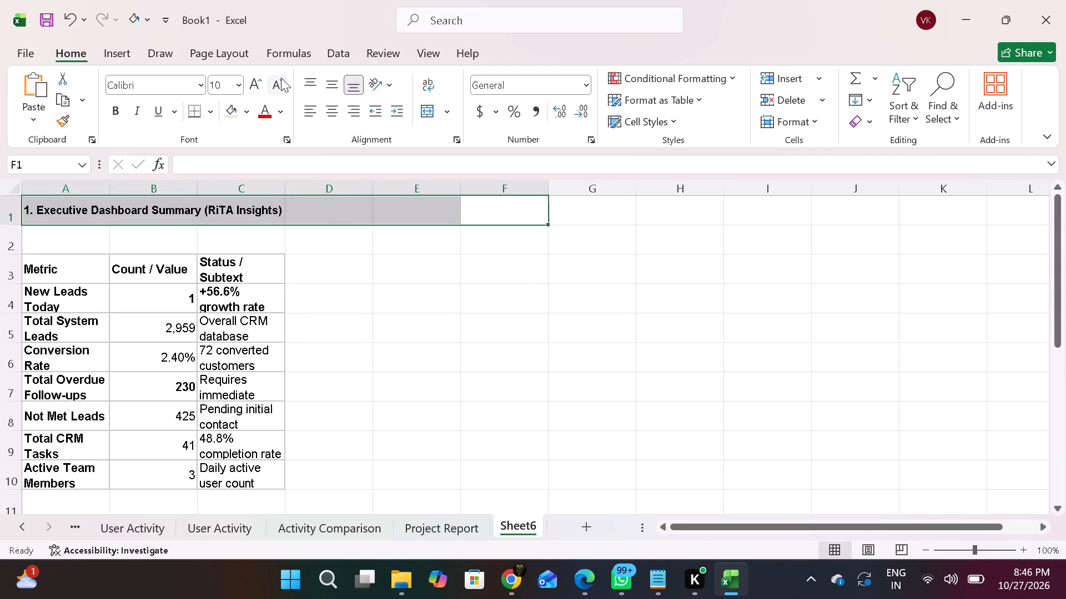
pyautogui.click(305, 295)
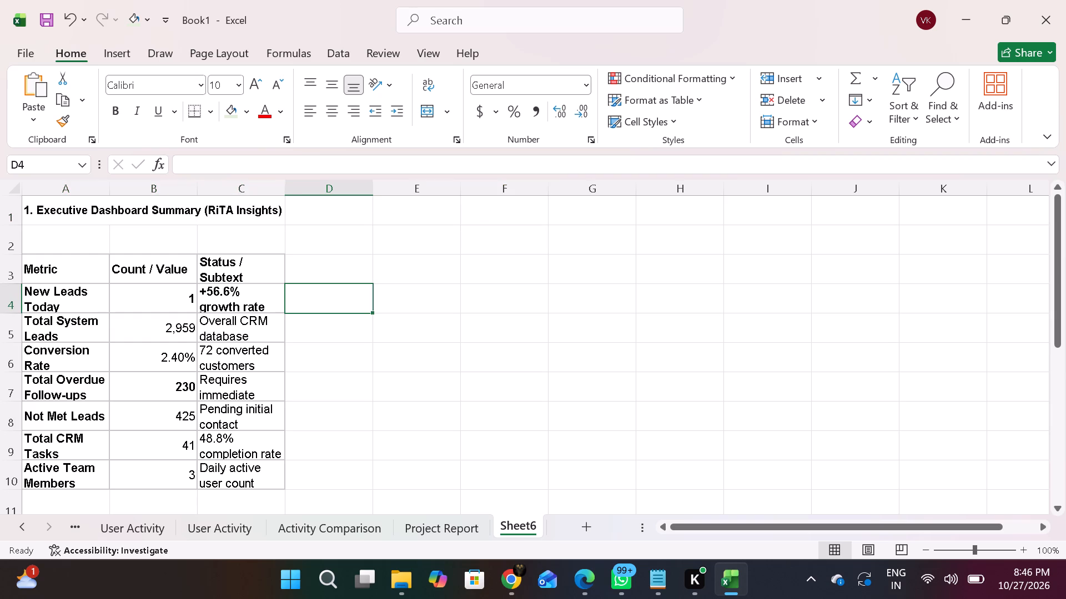
# Merge and center the title across A1:C2 above the summary table.
pyautogui.moveTo(259, 241); pyautogui.dragTo(64, 214)
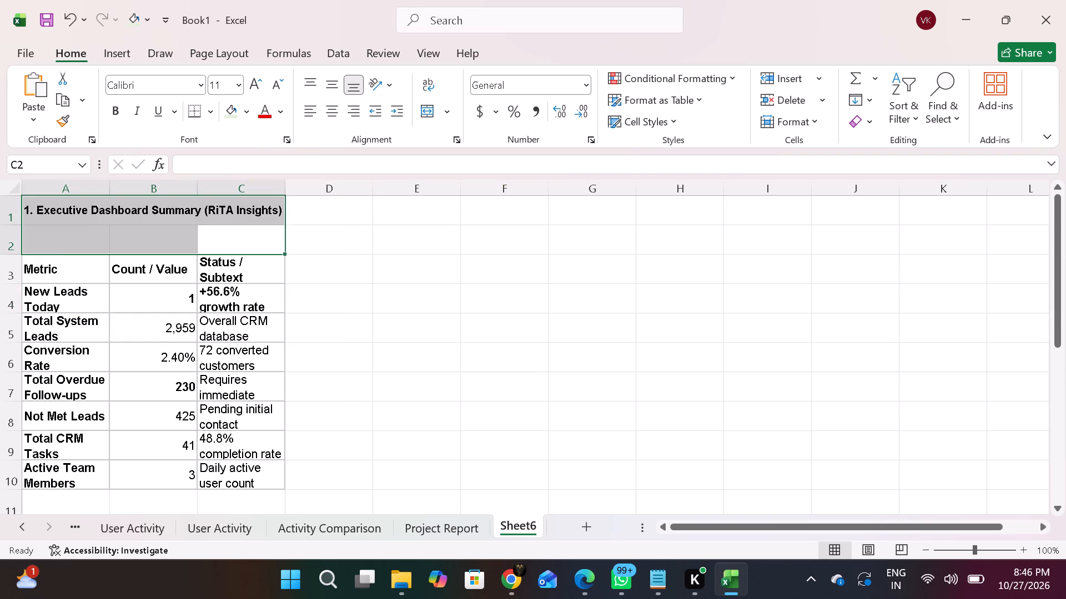
pyautogui.click(425, 113)
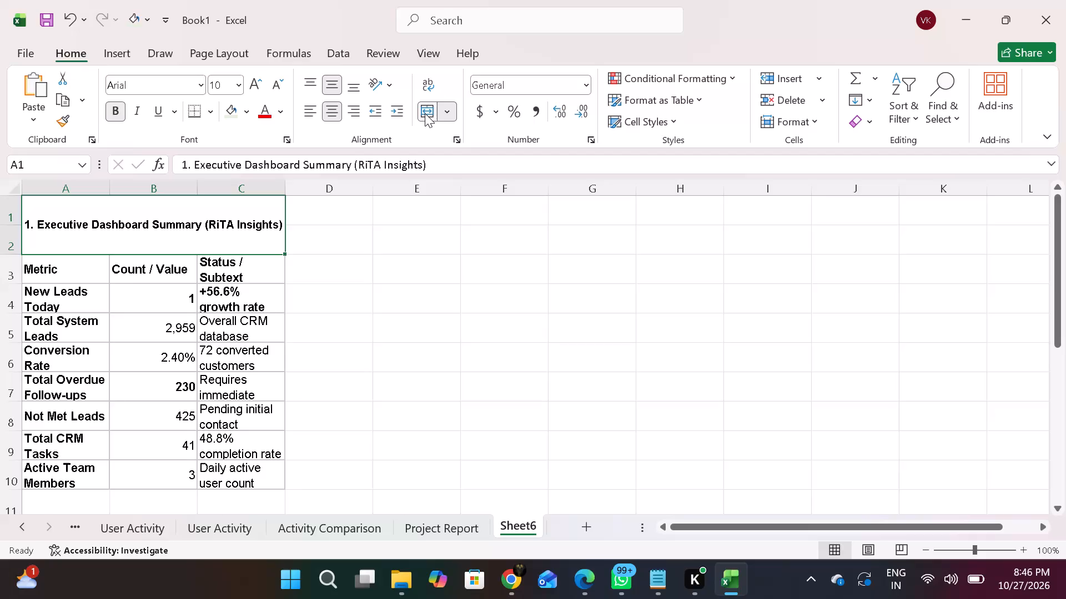
# Remove the leading "1." from the title so it reads "Executive Dashboard Summary (RiTA Insights)".
pyautogui.click(36, 226)
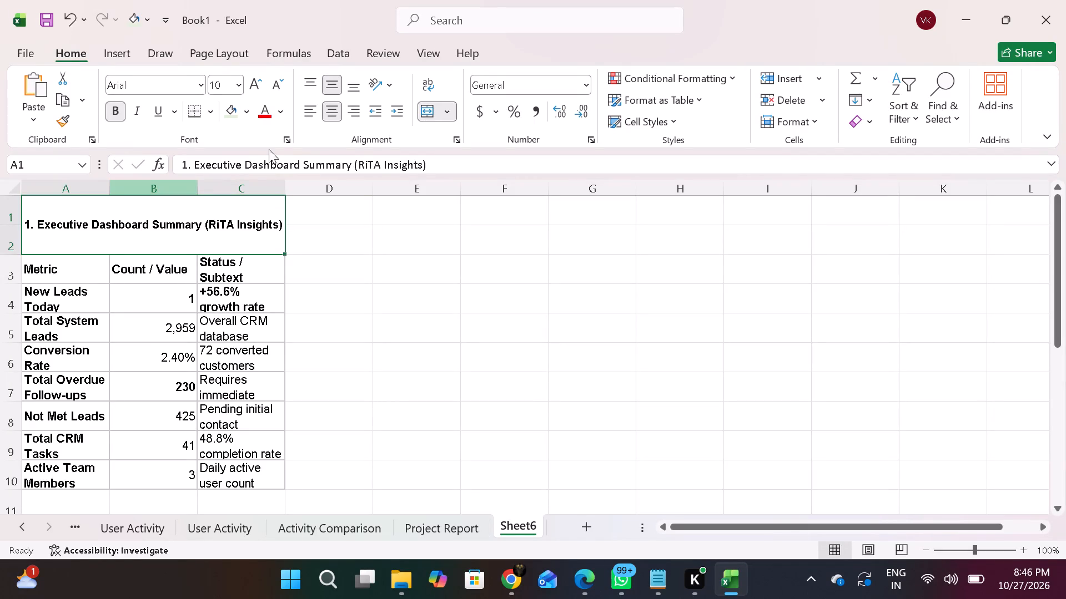
pyautogui.click(192, 161)
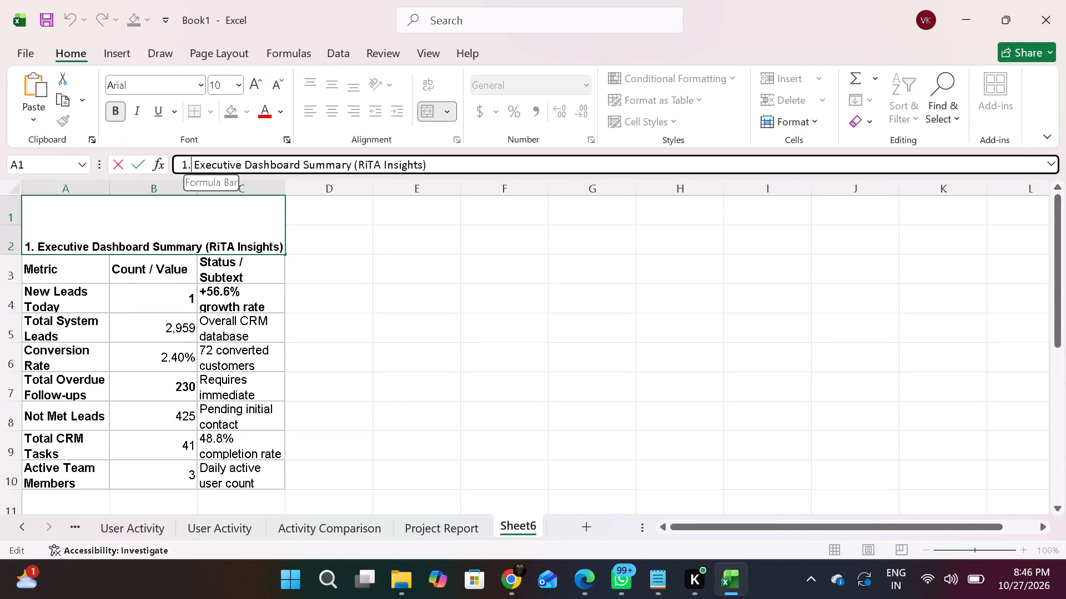
pyautogui.press('BackSpace')
pyautogui.press('BackSpace')
pyautogui.press('BackSpace')
pyautogui.press('BackSpace')
pyautogui.press('Return')
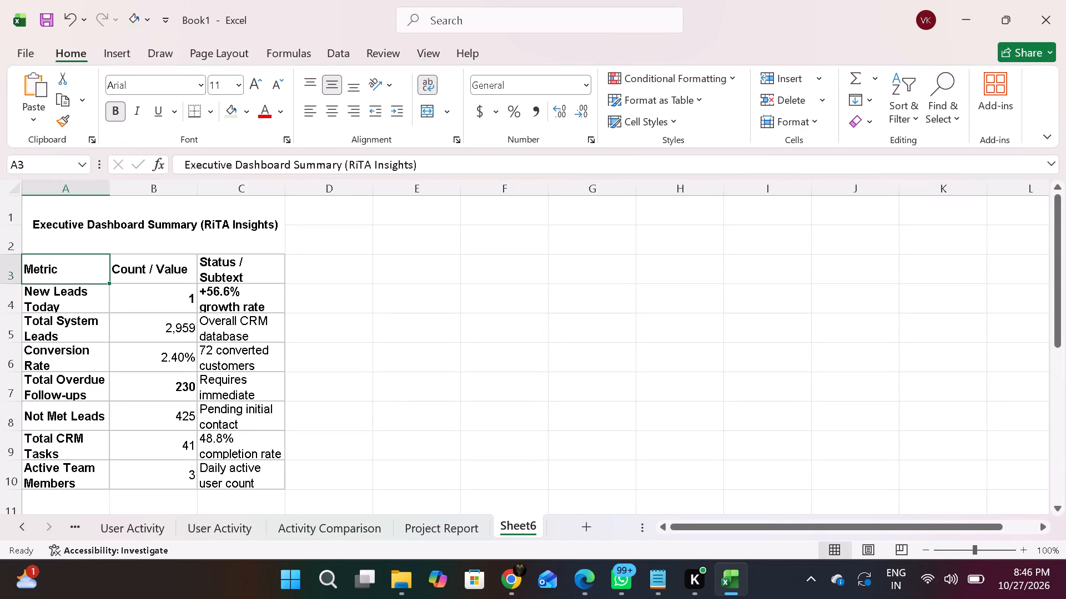
# Fill the header row A3:C3 of the summary table with the lightest gold theme colour.
pyautogui.moveTo(78, 266); pyautogui.dragTo(122, 262)
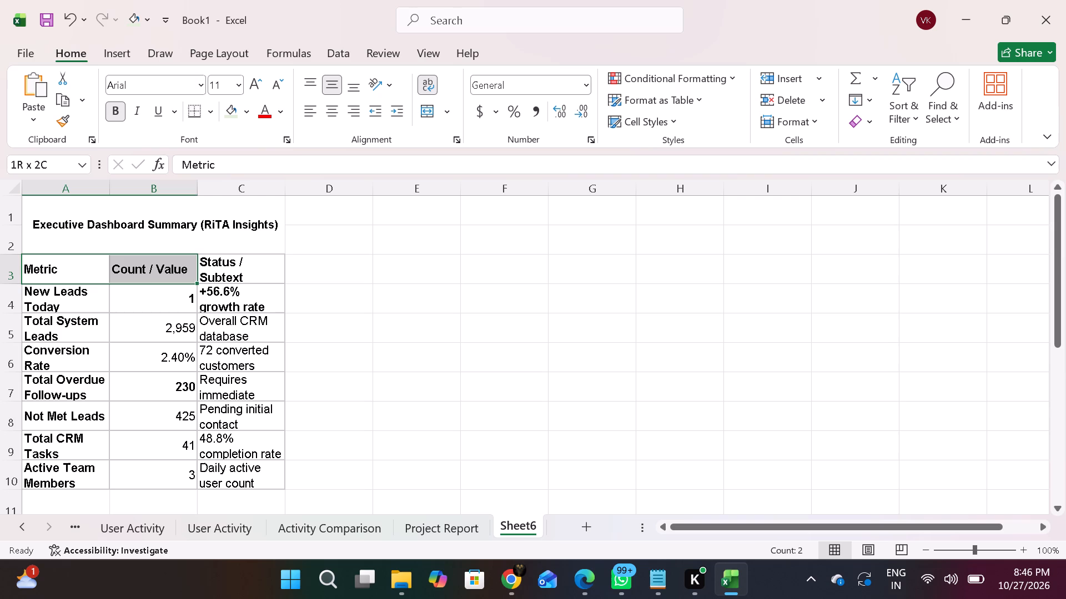
pyautogui.moveTo(122, 262); pyautogui.dragTo(214, 265)
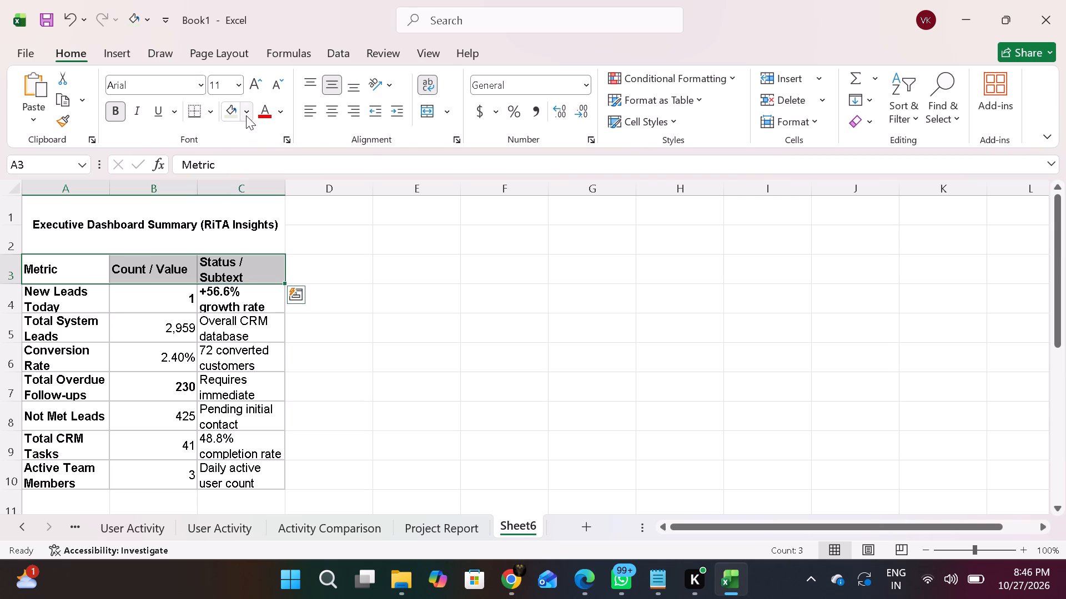
pyautogui.click(246, 115)
pyautogui.click(399, 220)
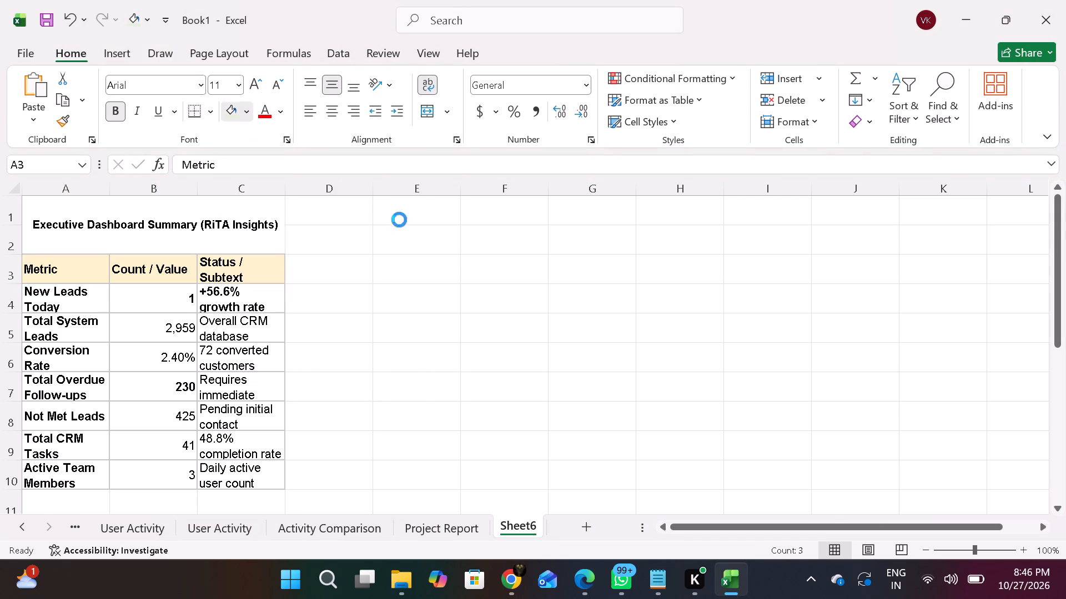
# Fill the merged title "Executive Dashboard Summary (RiTA Insights)" with solid gold.
pyautogui.moveTo(269, 241); pyautogui.dragTo(246, 116)
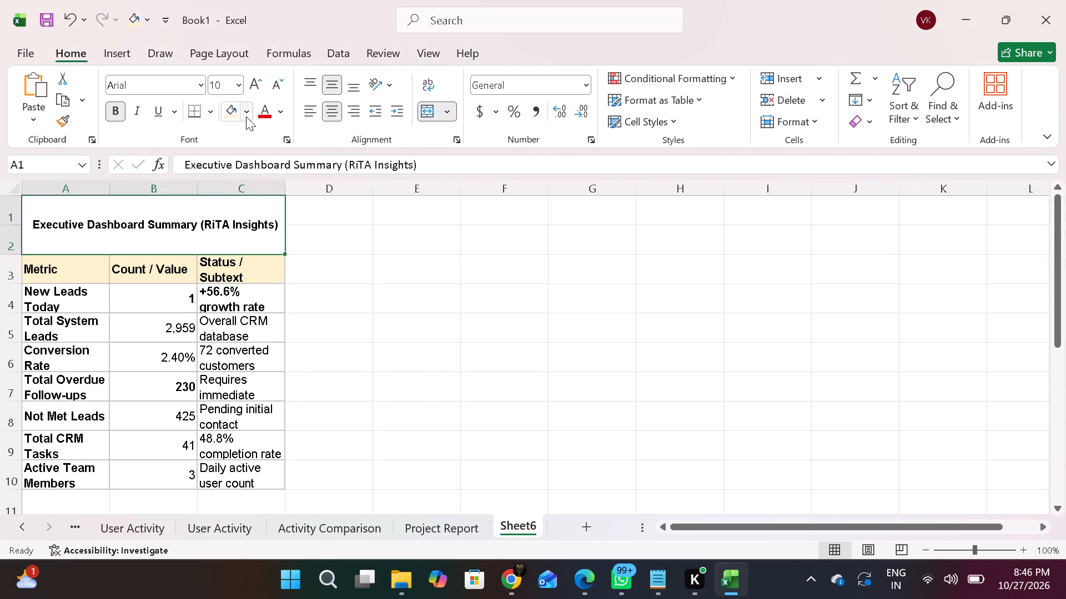
pyautogui.moveTo(246, 116); pyautogui.dragTo(401, 185)
pyautogui.click(401, 185)
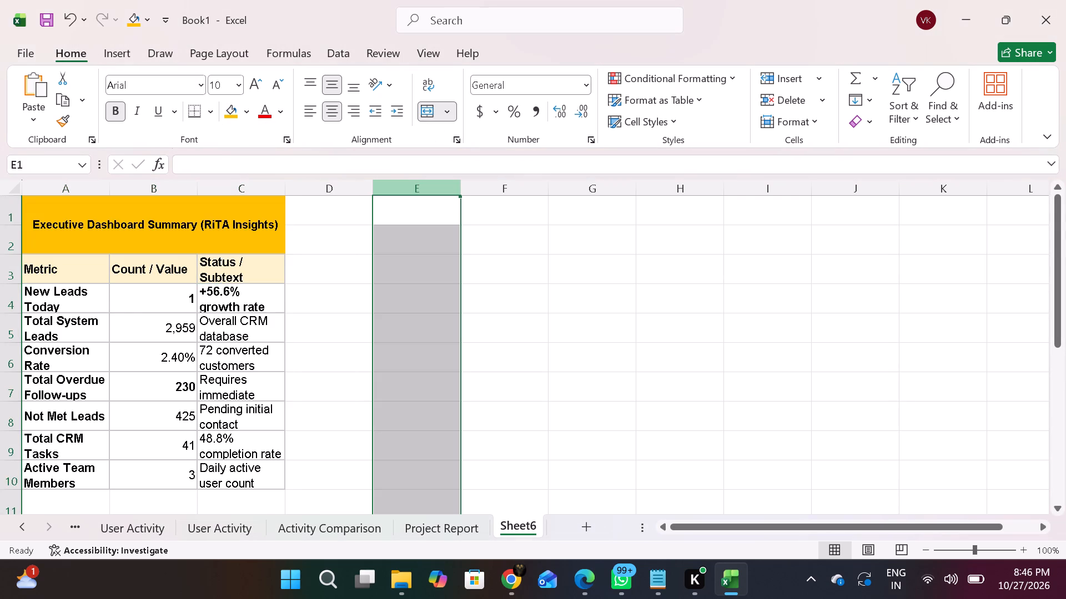
# Set the New Leads Today count in B4 to 0.
pyautogui.click(128, 315)
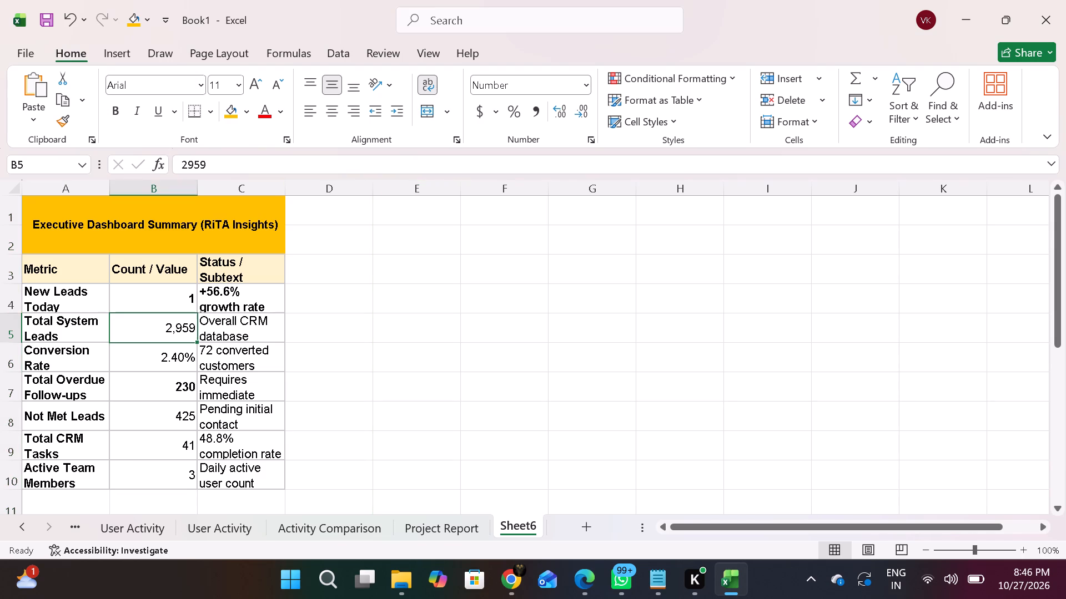
pyautogui.click(143, 308)
pyautogui.press('BackSpace')
pyautogui.press('0')
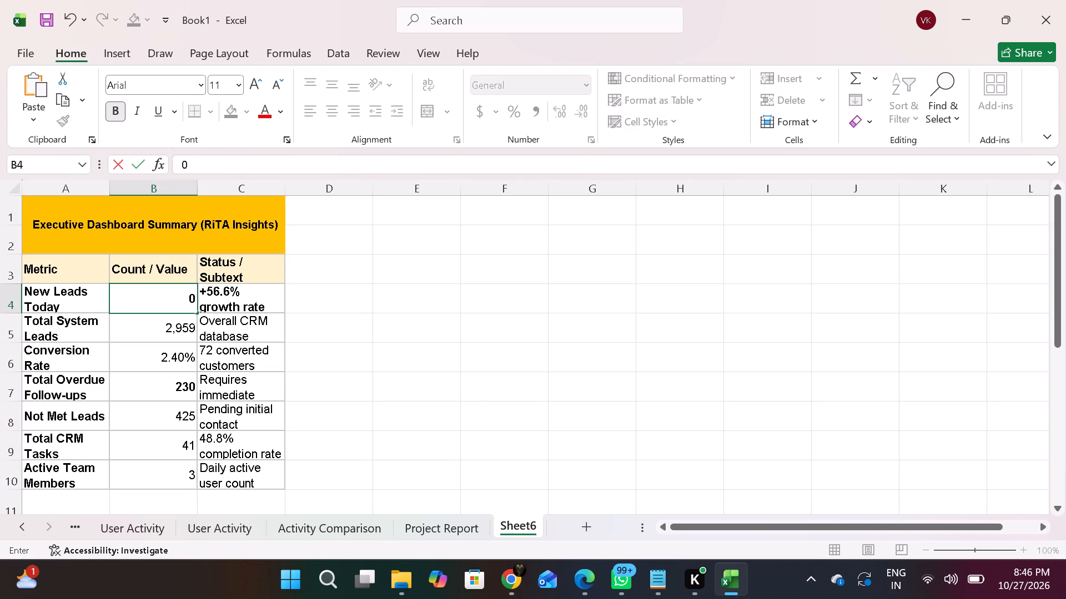
pyautogui.press('Return')
# Replace the New Leads Today status text in C4 with "0% Growth".
pyautogui.click(250, 304)
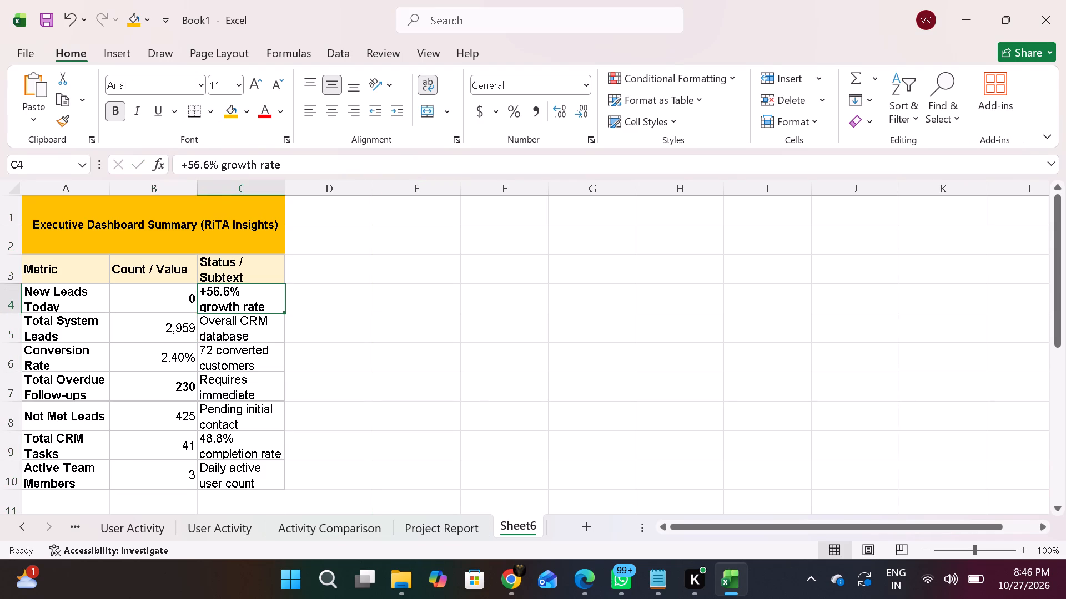
pyautogui.press('BackSpace')
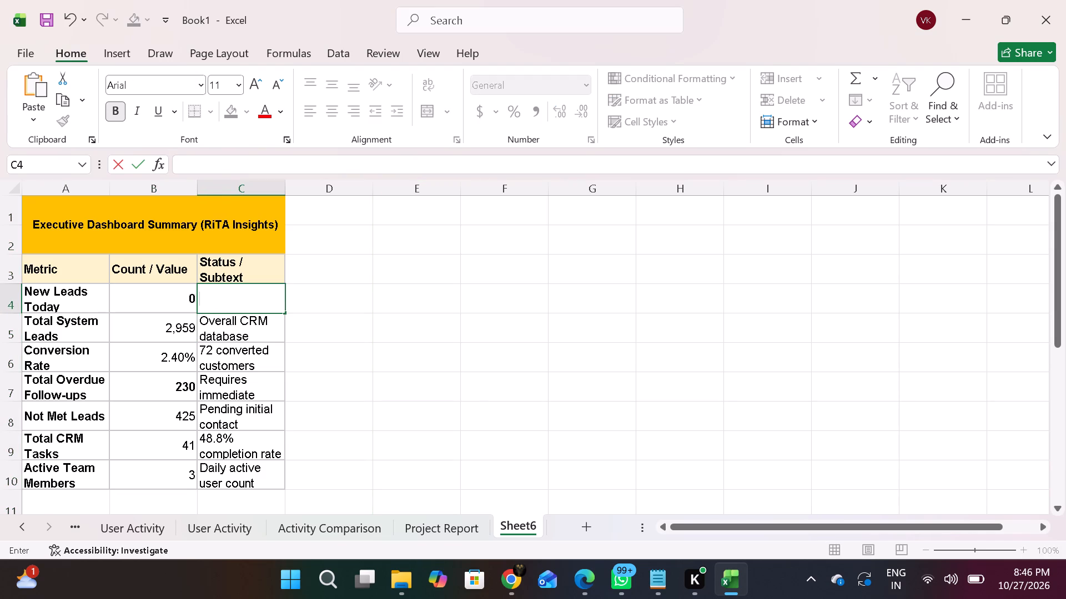
pyautogui.press('0')
pyautogui.write('%')
pyautogui.press('space')
pyautogui.write('Gr')
pyautogui.press('o')
pyautogui.write('wth')
pyautogui.press('space')
pyautogui.press('Return')
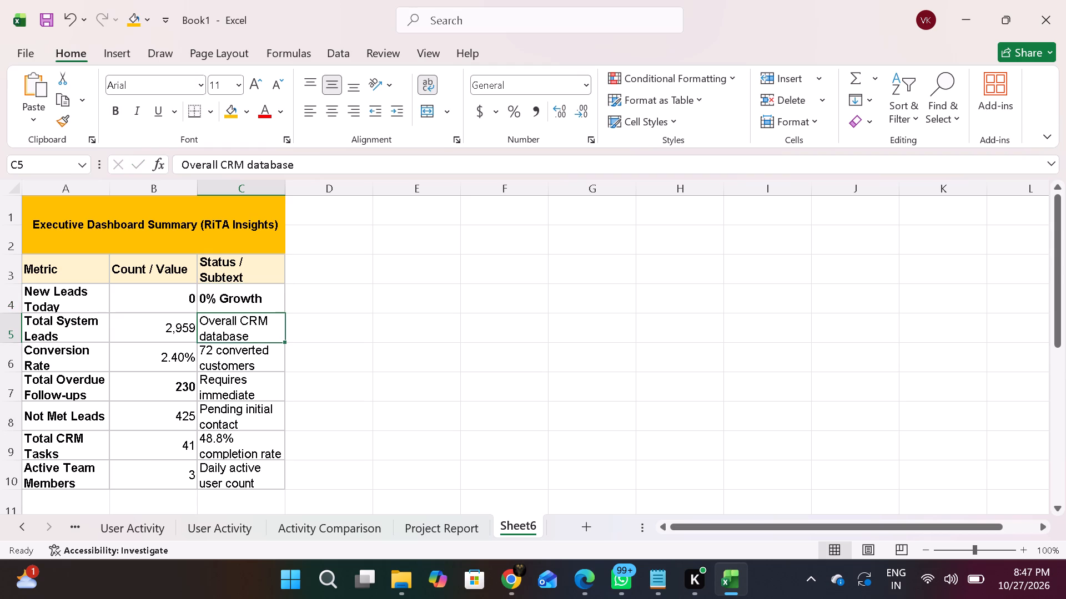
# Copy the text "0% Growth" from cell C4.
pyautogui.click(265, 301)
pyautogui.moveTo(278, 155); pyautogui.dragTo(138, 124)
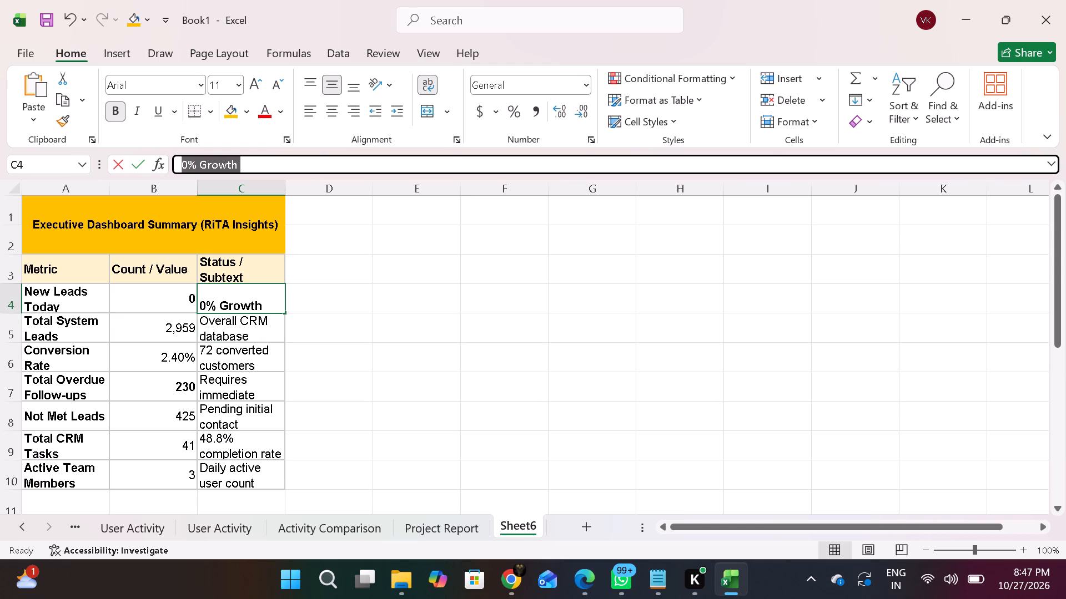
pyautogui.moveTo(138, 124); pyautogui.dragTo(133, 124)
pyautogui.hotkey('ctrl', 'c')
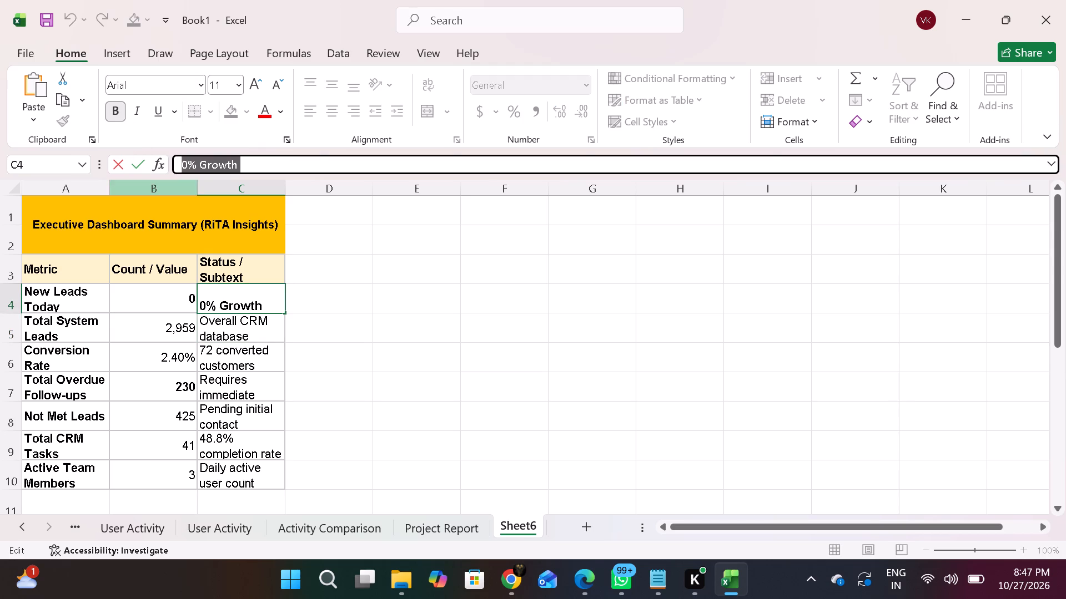
# Center the contents of the summary table A3:C10 horizontally.
pyautogui.moveTo(90, 287); pyautogui.dragTo(86, 275)
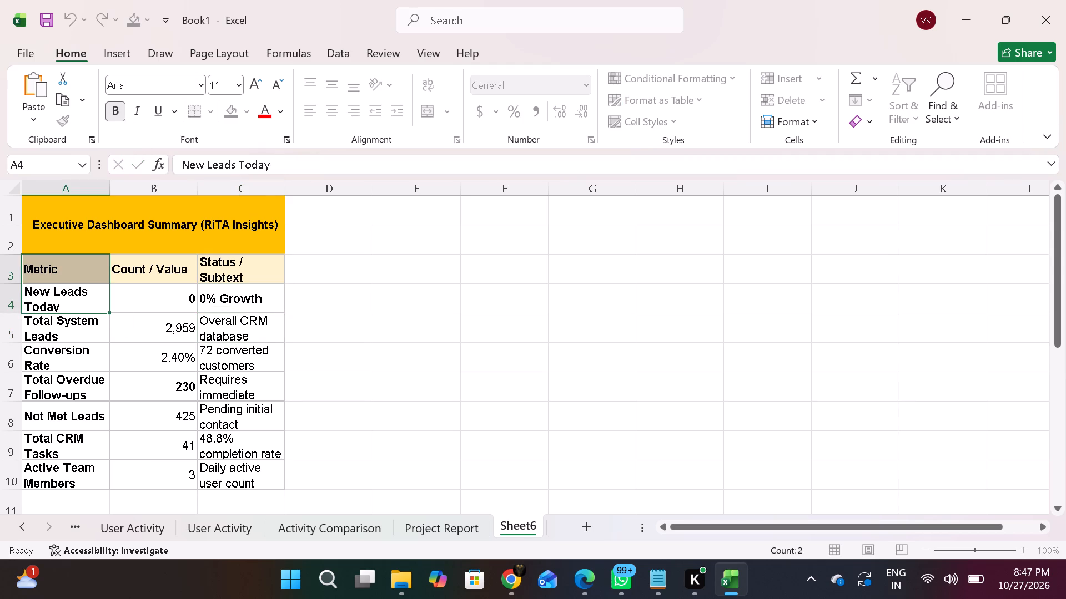
pyautogui.moveTo(86, 275); pyautogui.dragTo(220, 461)
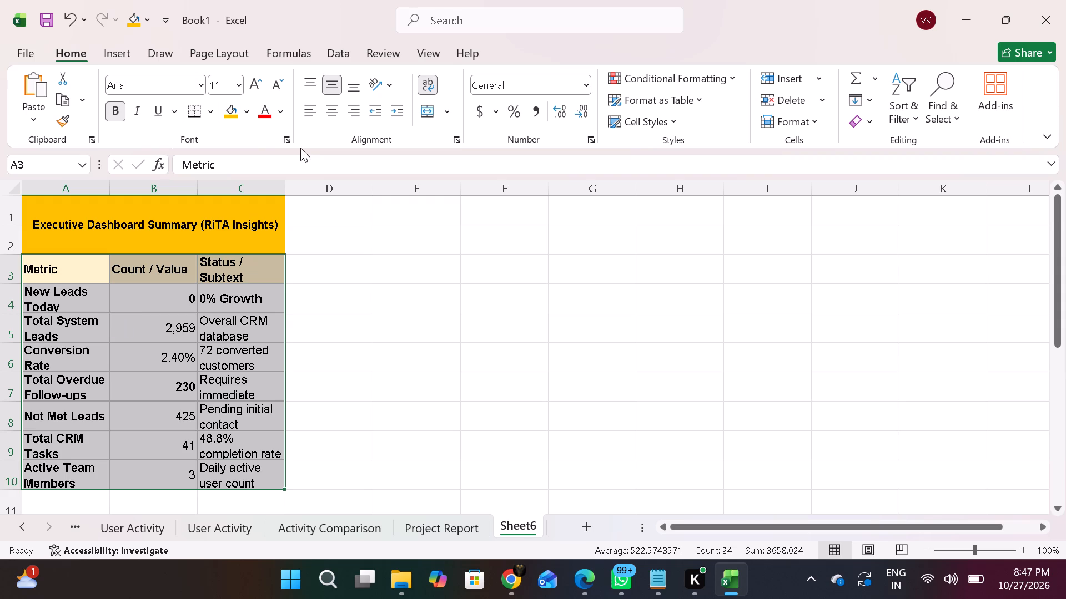
pyautogui.click(328, 114)
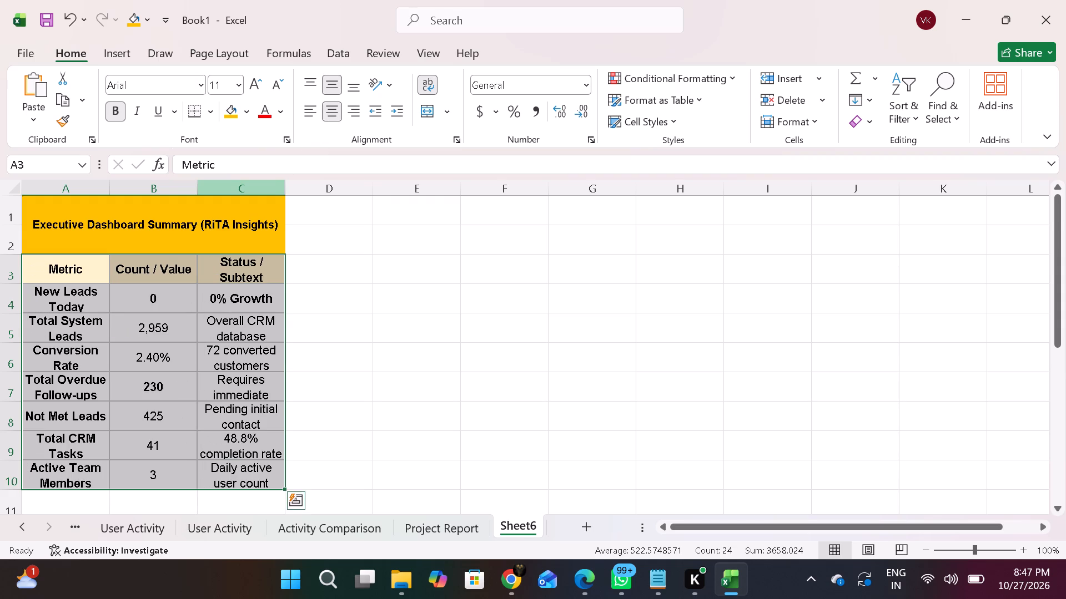
pyautogui.click(341, 365)
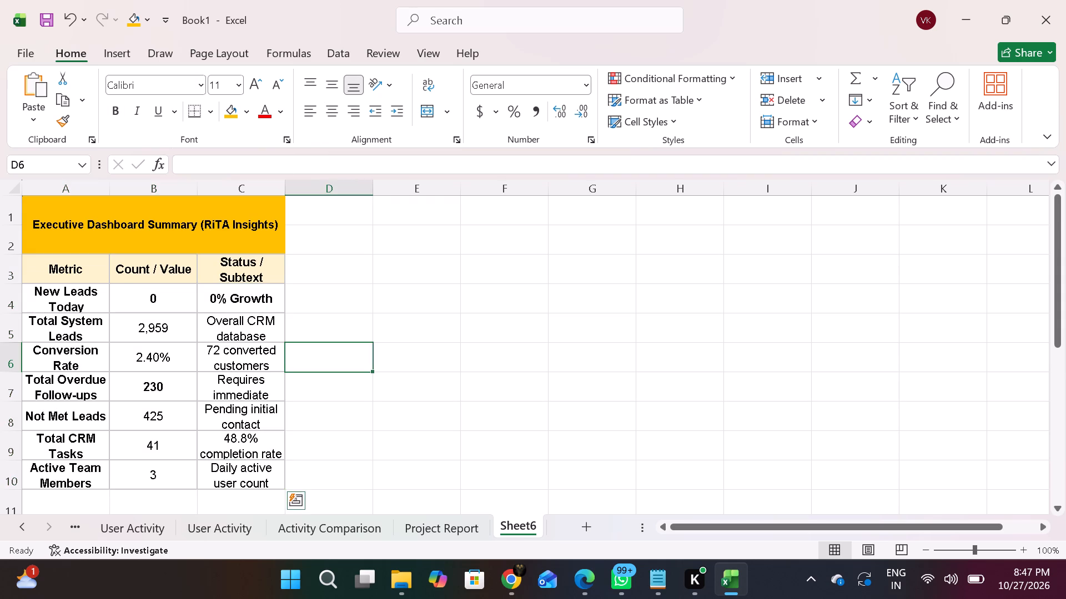
# Increase the height of header row 3 to about 40 points.
pyautogui.moveTo(19, 285); pyautogui.dragTo(20, 300)
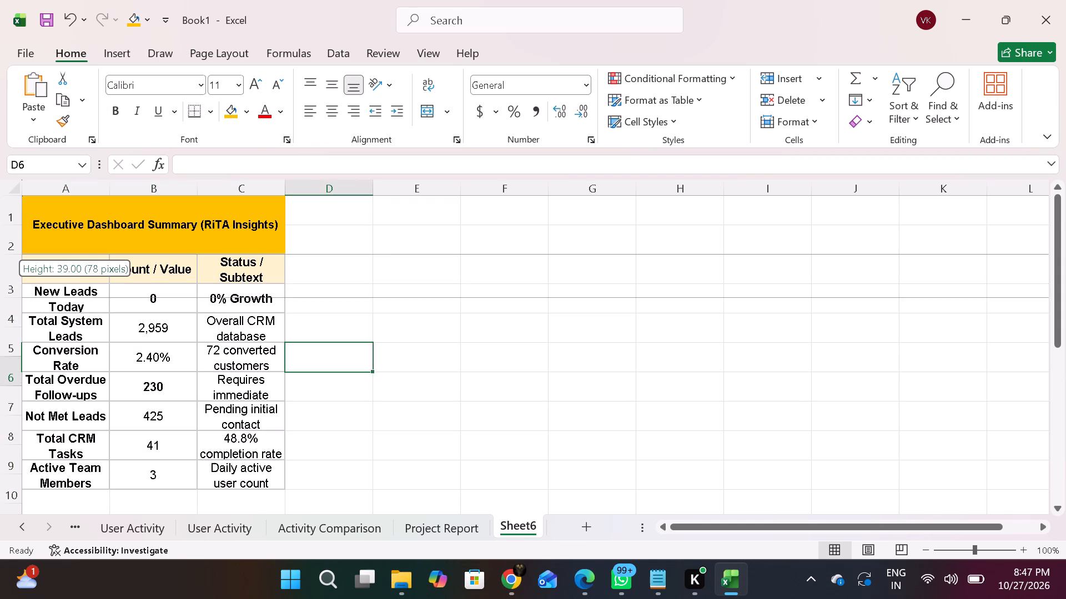
pyautogui.moveTo(20, 300); pyautogui.dragTo(18, 303)
# Rename Sheet6 as "Summary".
pyautogui.scroll(-1, 75, 356)
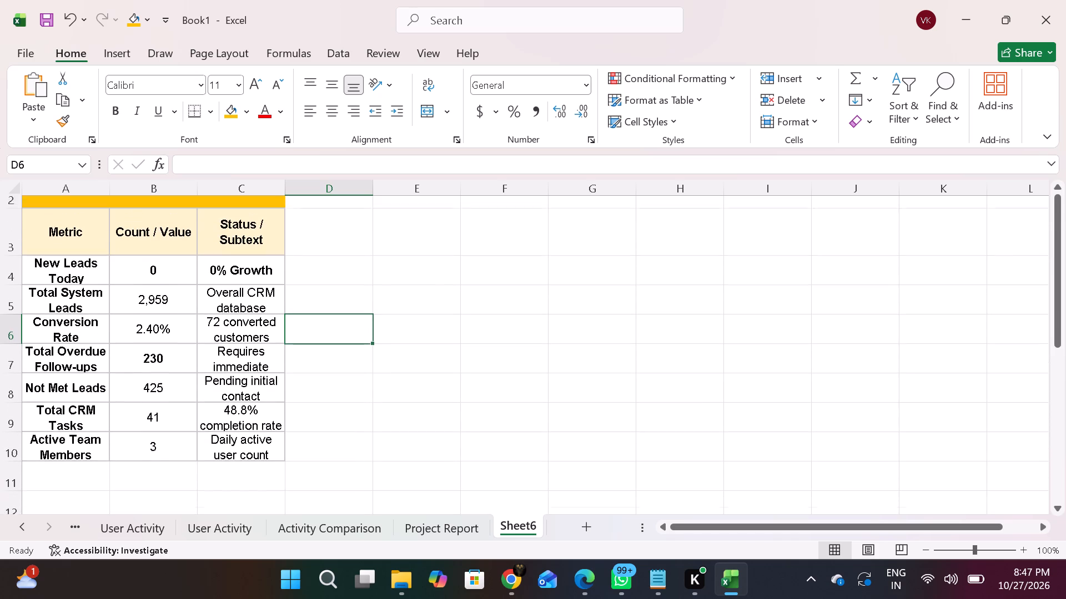
pyautogui.doubleClick(521, 530)
pyautogui.press('BackSpace')
pyautogui.press('a')
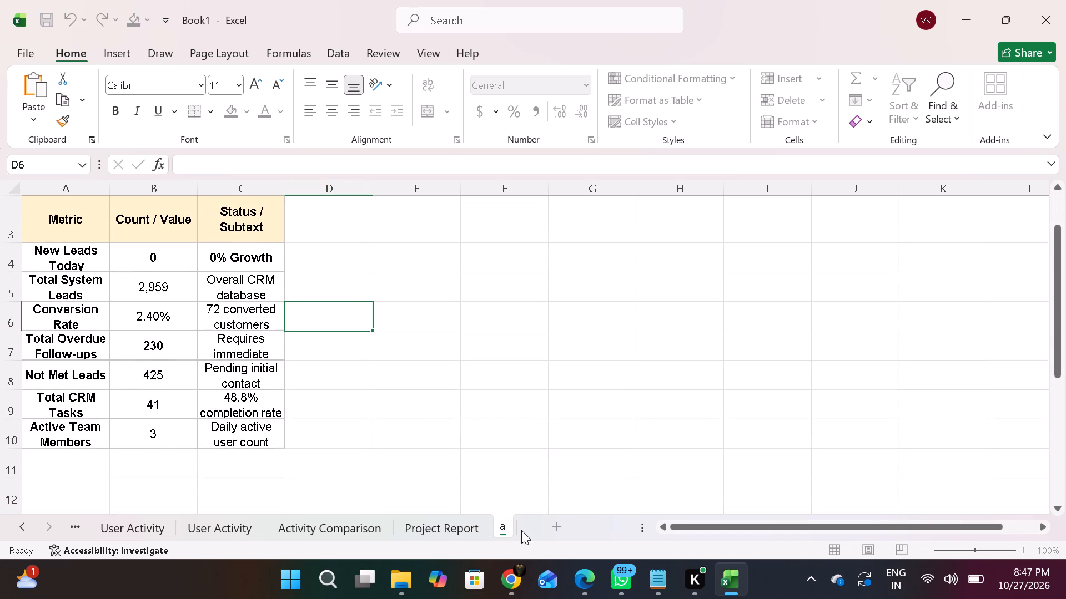
pyautogui.press('BackSpace')
pyautogui.press('s')
pyautogui.write('ummary')
pyautogui.press('space')
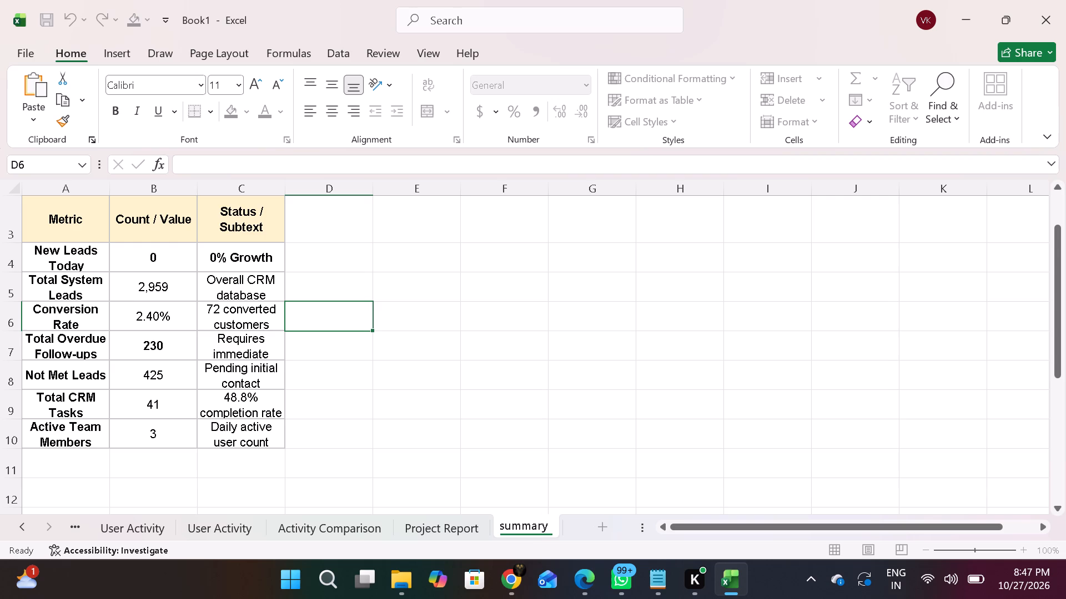
pyautogui.press('BackSpace')
pyautogui.press('BackSpace')
pyautogui.press('BackSpace')
pyautogui.press('BackSpace')
pyautogui.press('BackSpace')
pyautogui.press('BackSpace')
pyautogui.press('BackSpace')
pyautogui.press('BackSpace')
pyautogui.press('BackSpace')
pyautogui.press('BackSpace')
pyautogui.press('BackSpace')
pyautogui.press('BackSpace')
pyautogui.press('BackSpace')
pyautogui.press('BackSpace')
pyautogui.press('BackSpace')
pyautogui.press('BackSpace')
pyautogui.press('BackSpace')
pyautogui.hotkey('shift', 'a')
pyautogui.press('BackSpace')
pyautogui.hotkey('shift', 's')
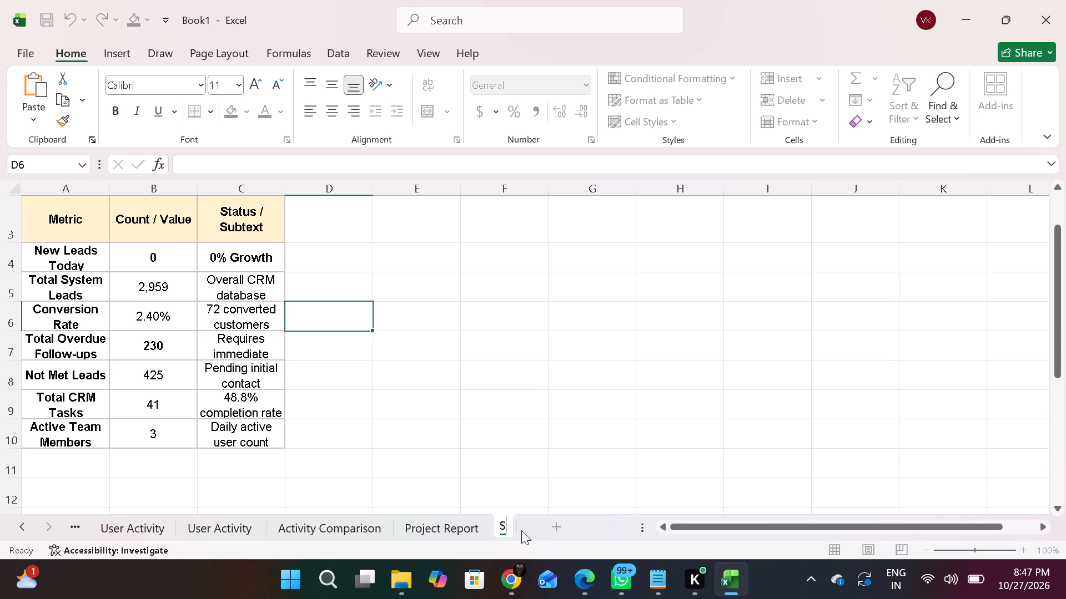
pyautogui.write('ummaty')
pyautogui.press('BackSpace')
pyautogui.press('BackSpace')
pyautogui.write('ry')
pyautogui.press('Return')
# Fill the metric names in A4:A10 of the Summary sheet with the lightest blue theme colour.
pyautogui.hscroll(4, 431, 428)
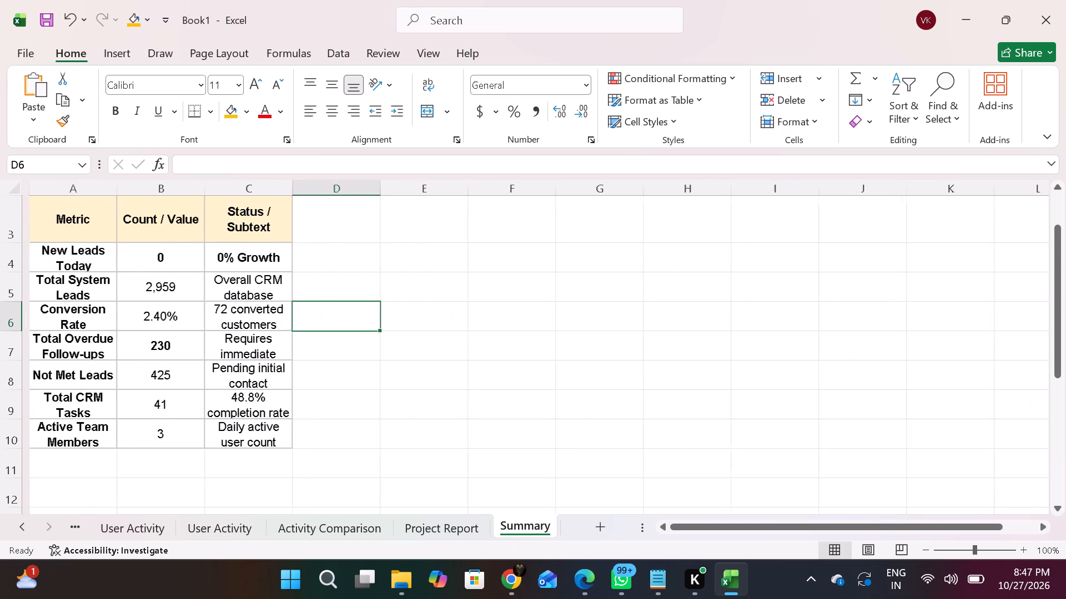
pyautogui.scroll(2, 431, 428)
pyautogui.scroll(1, 190, 381)
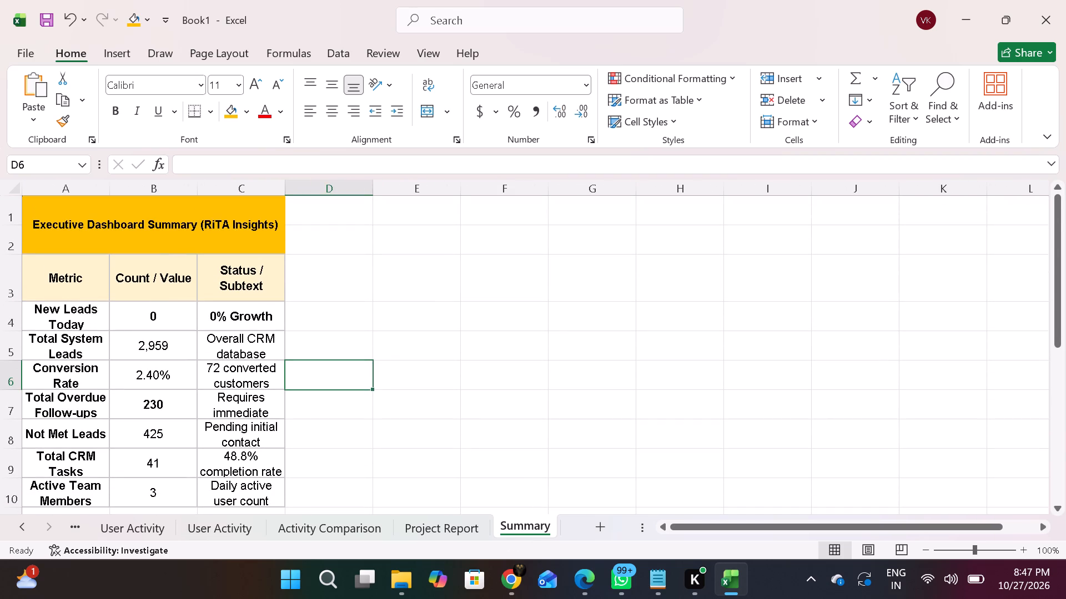
pyautogui.moveTo(89, 307); pyautogui.dragTo(78, 518)
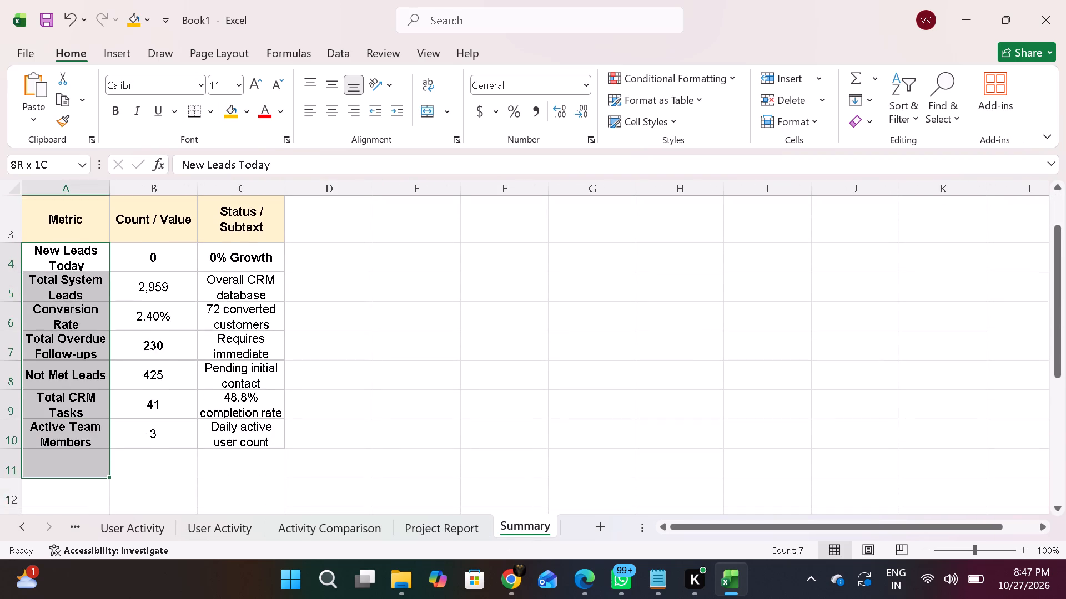
pyautogui.moveTo(78, 518); pyautogui.dragTo(76, 388)
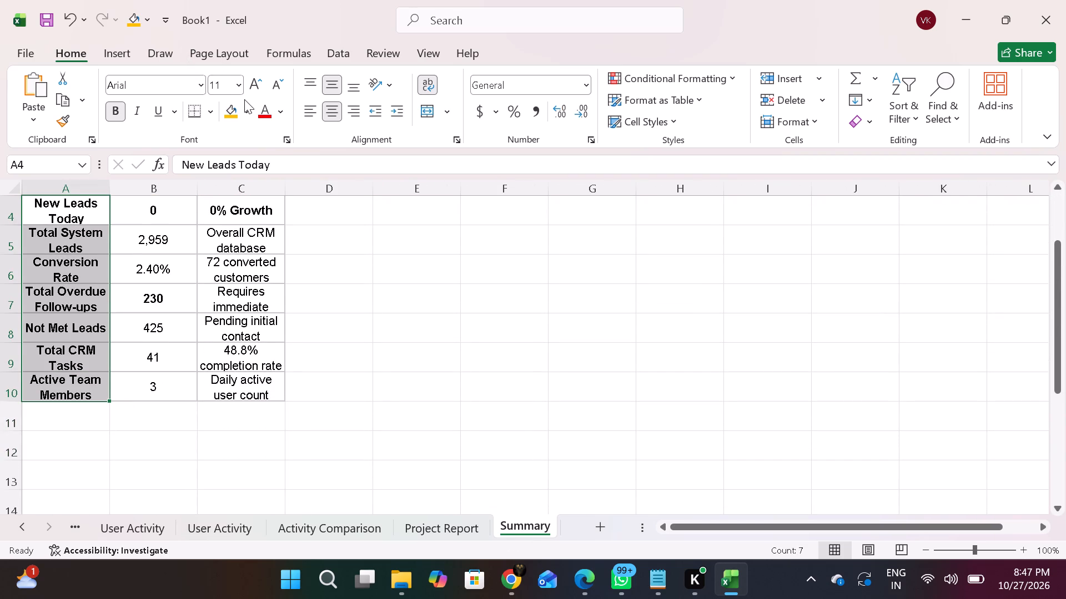
pyautogui.click(244, 107)
pyautogui.click(329, 224)
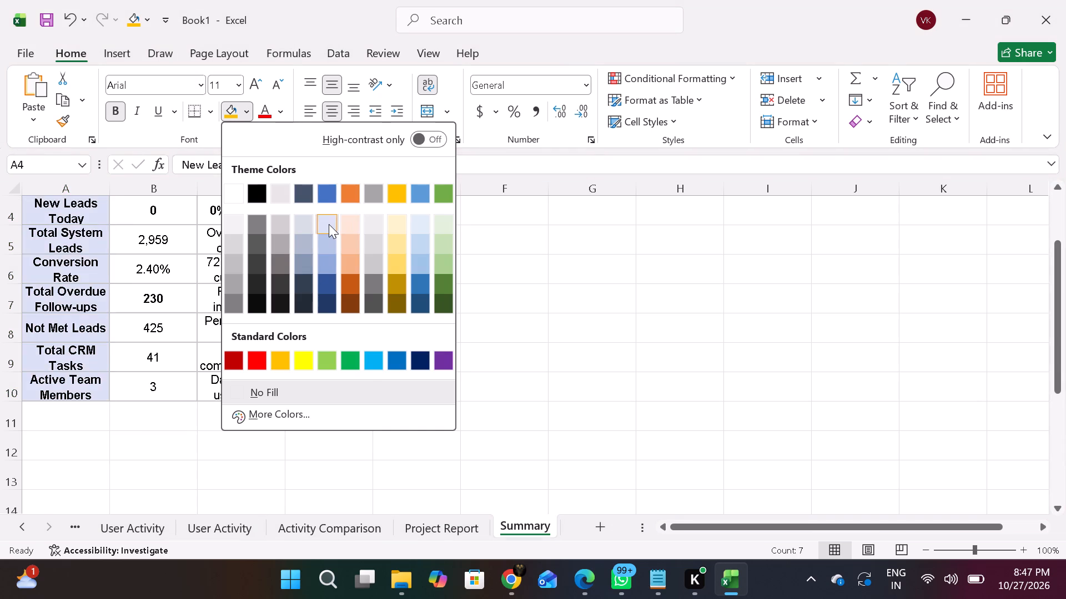
pyautogui.rightClick(314, 252)
pyautogui.scroll(1, 295, 310)
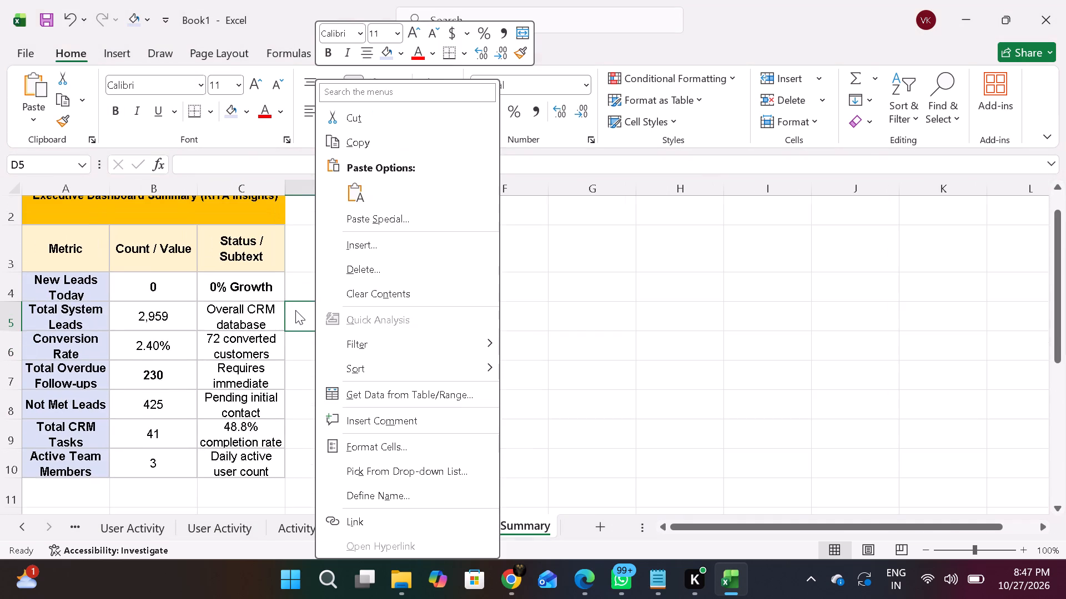
pyautogui.moveTo(165, 277); pyautogui.dragTo(179, 281)
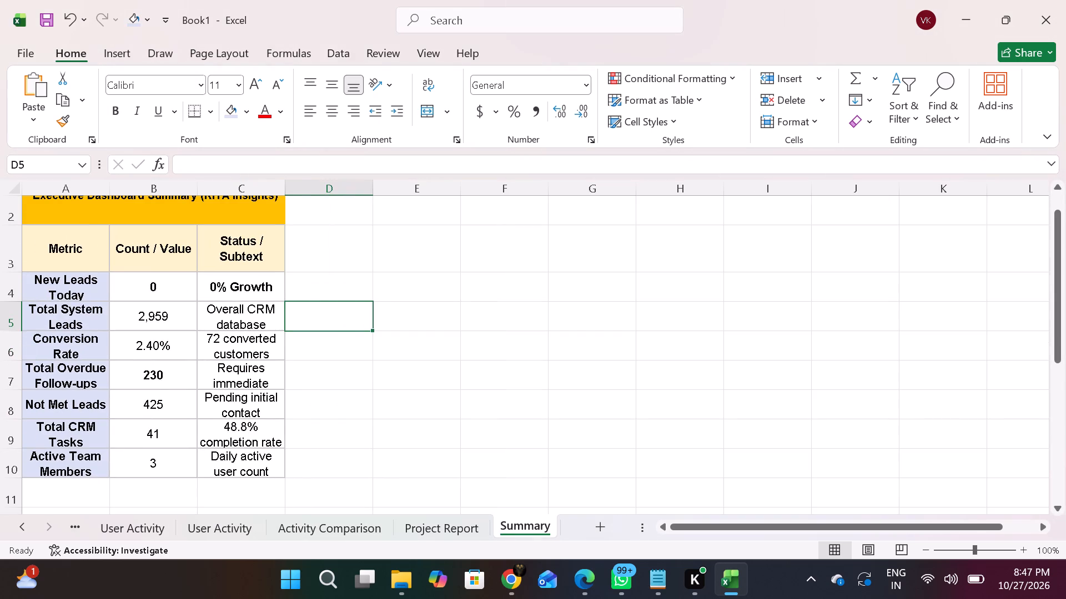
# Fill the count values in B4:B10 of the Summary sheet with the lightest green theme colour.
pyautogui.moveTo(179, 281); pyautogui.dragTo(179, 278)
pyautogui.moveTo(179, 278); pyautogui.dragTo(168, 460)
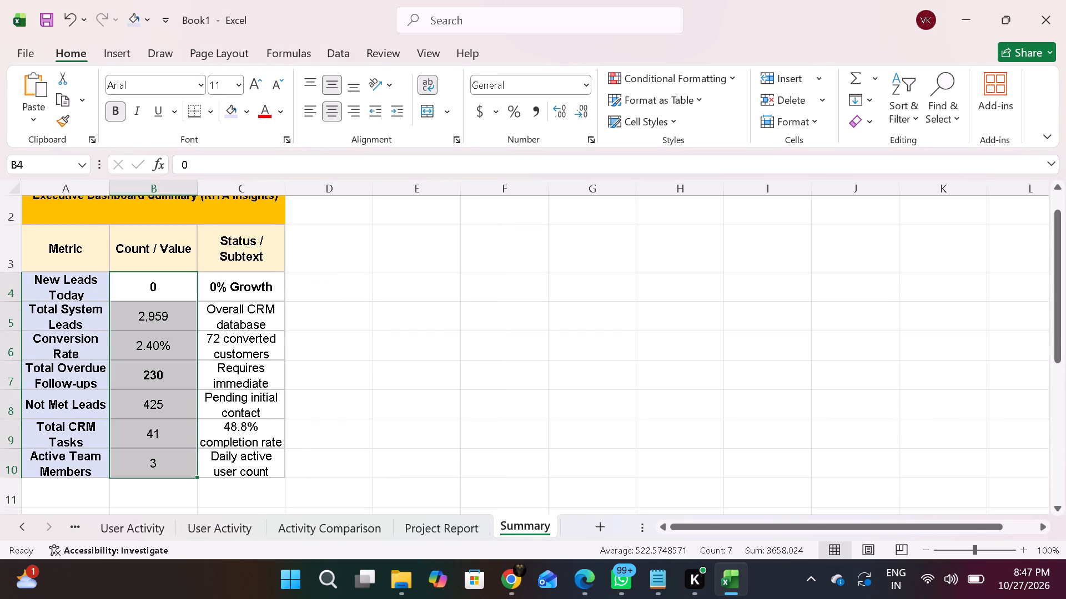
pyautogui.click(246, 105)
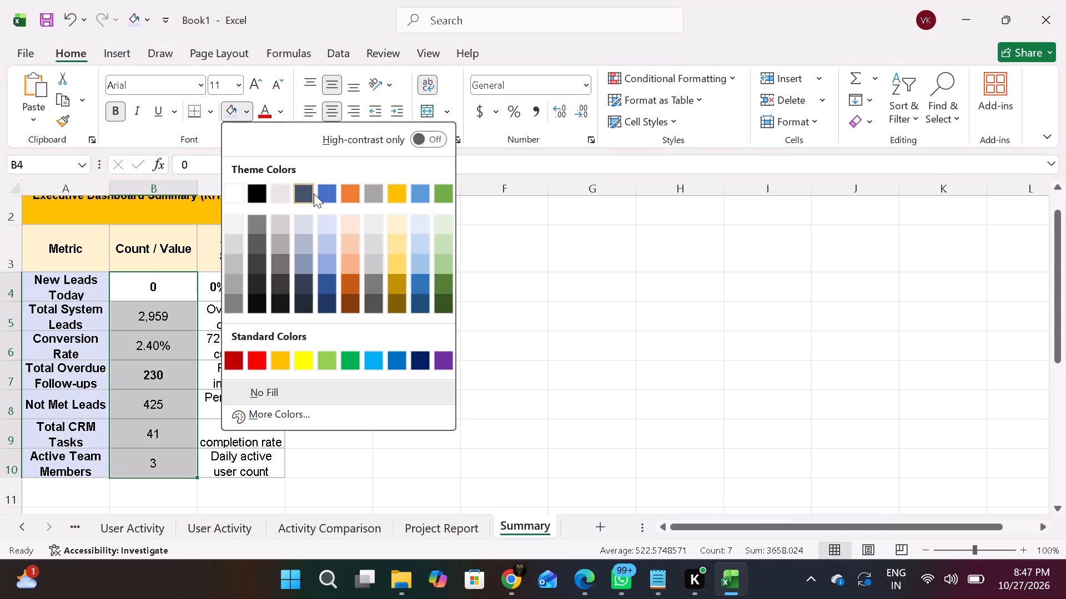
pyautogui.click(447, 223)
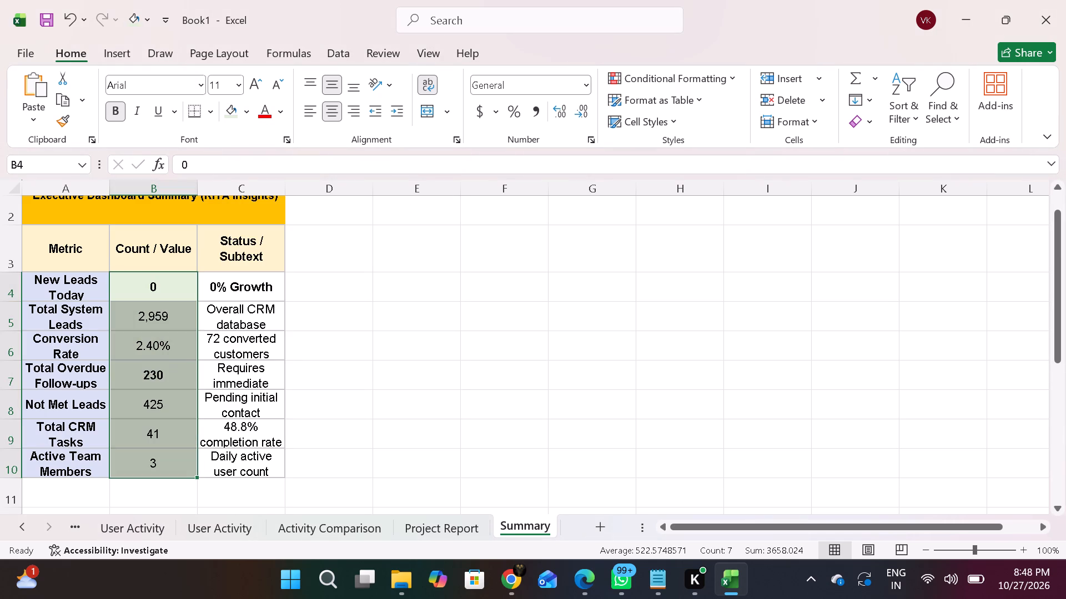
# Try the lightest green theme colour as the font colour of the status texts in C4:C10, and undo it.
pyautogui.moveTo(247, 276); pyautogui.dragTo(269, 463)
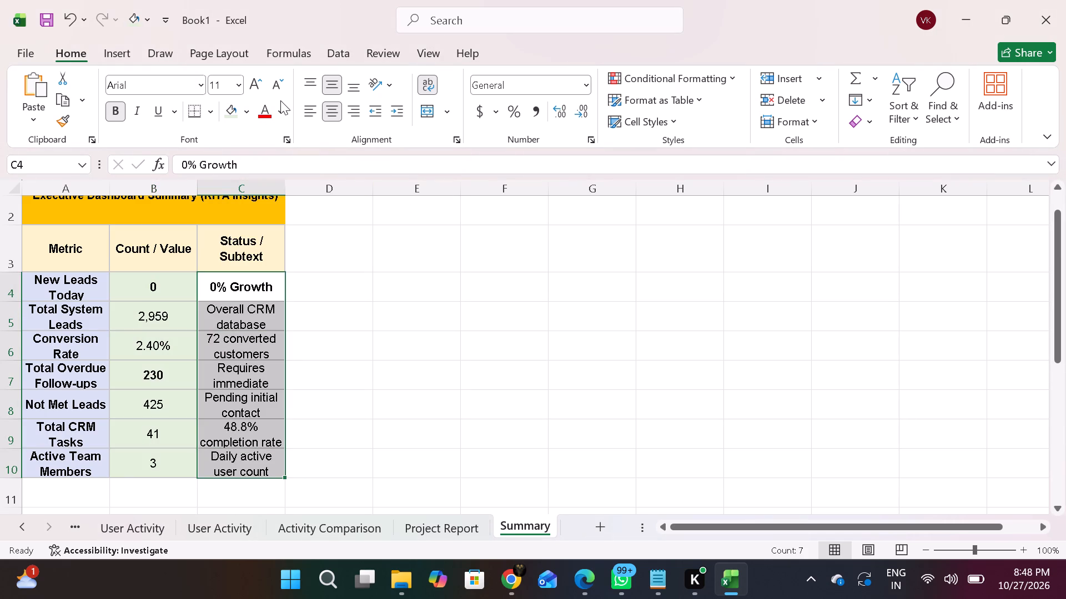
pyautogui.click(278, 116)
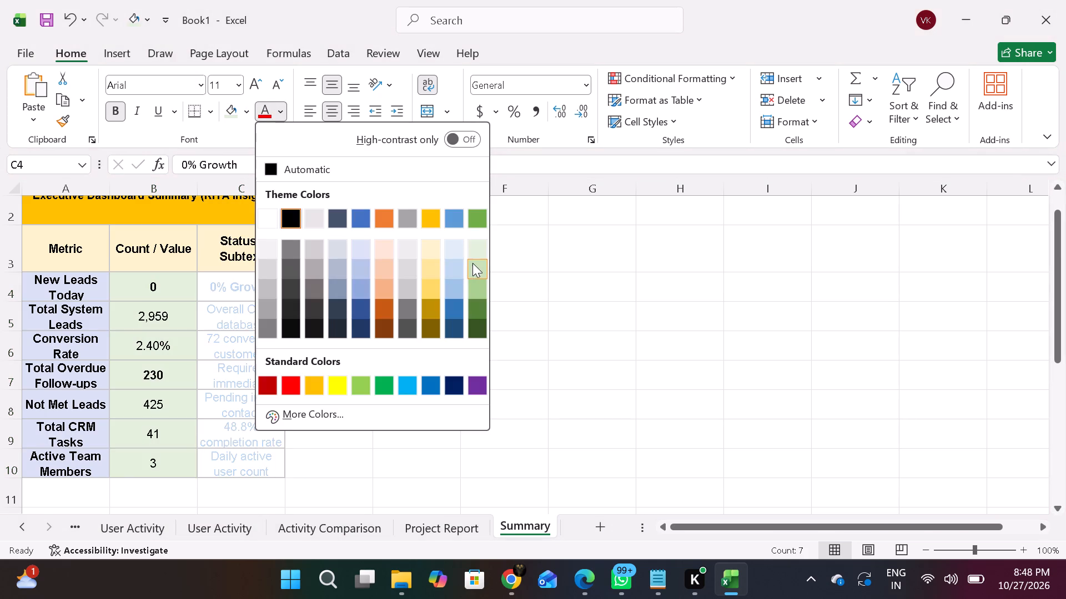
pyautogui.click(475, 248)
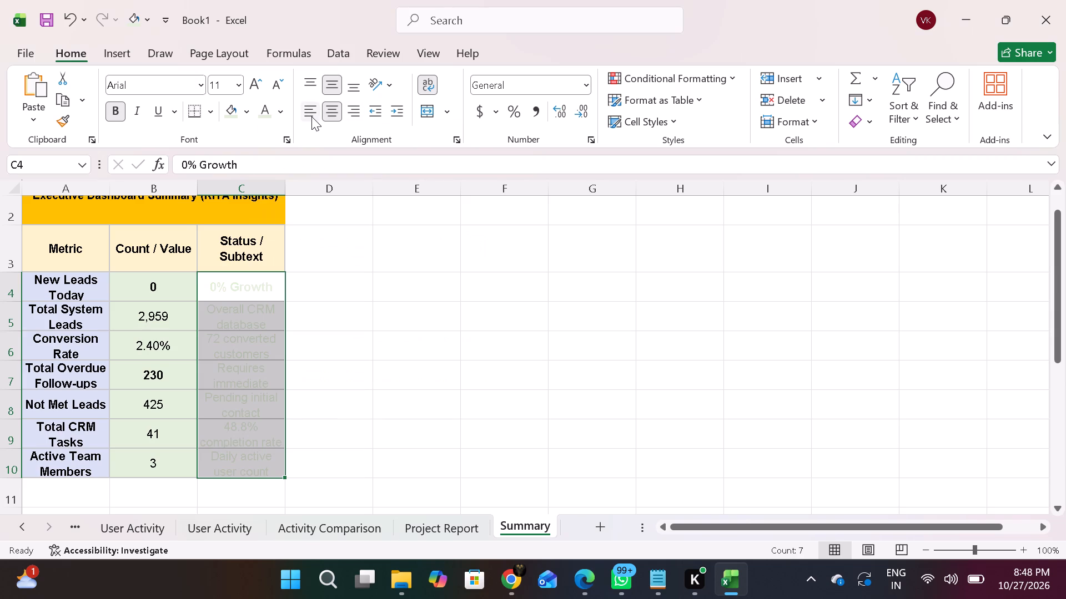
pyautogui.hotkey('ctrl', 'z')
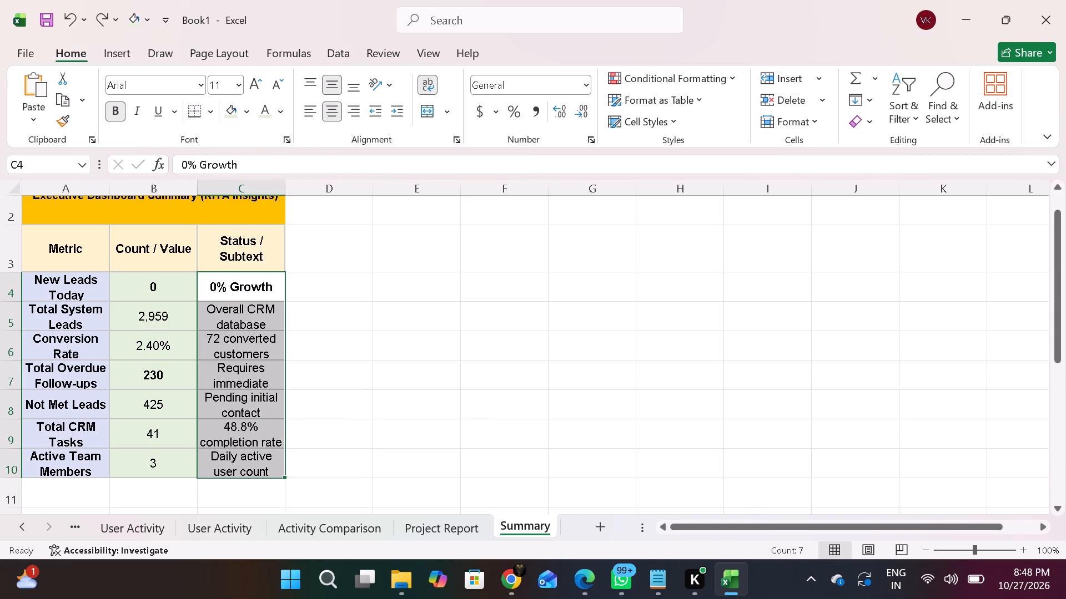
# Increase the heights of rows 4 to 6 and 8 to 10 in the summary table to give the wrapped text more room.
pyautogui.moveTo(18, 302); pyautogui.dragTo(18, 310)
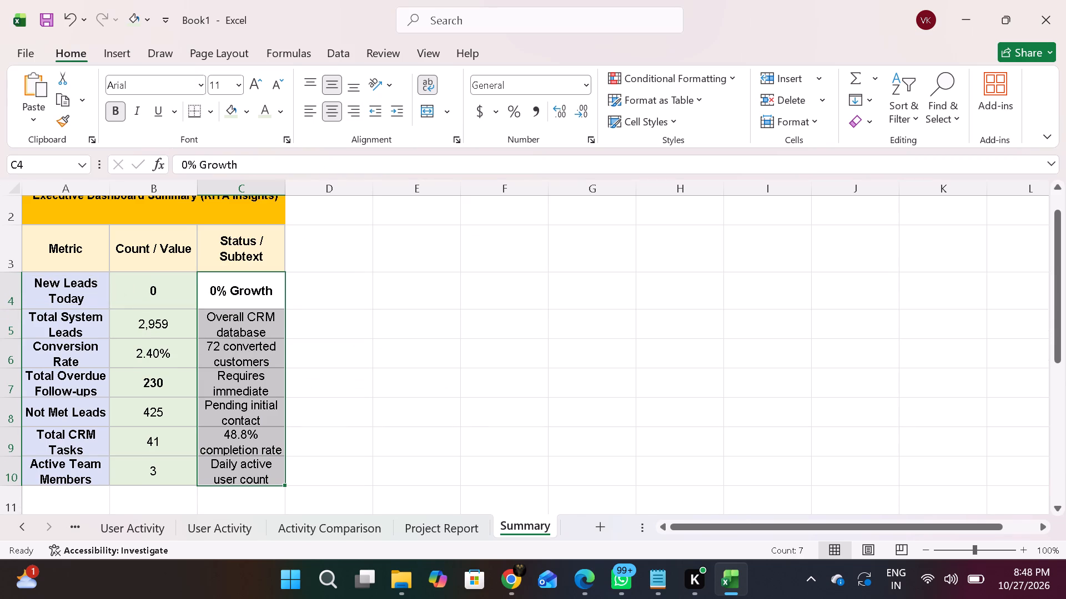
pyautogui.moveTo(15, 340); pyautogui.dragTo(15, 345)
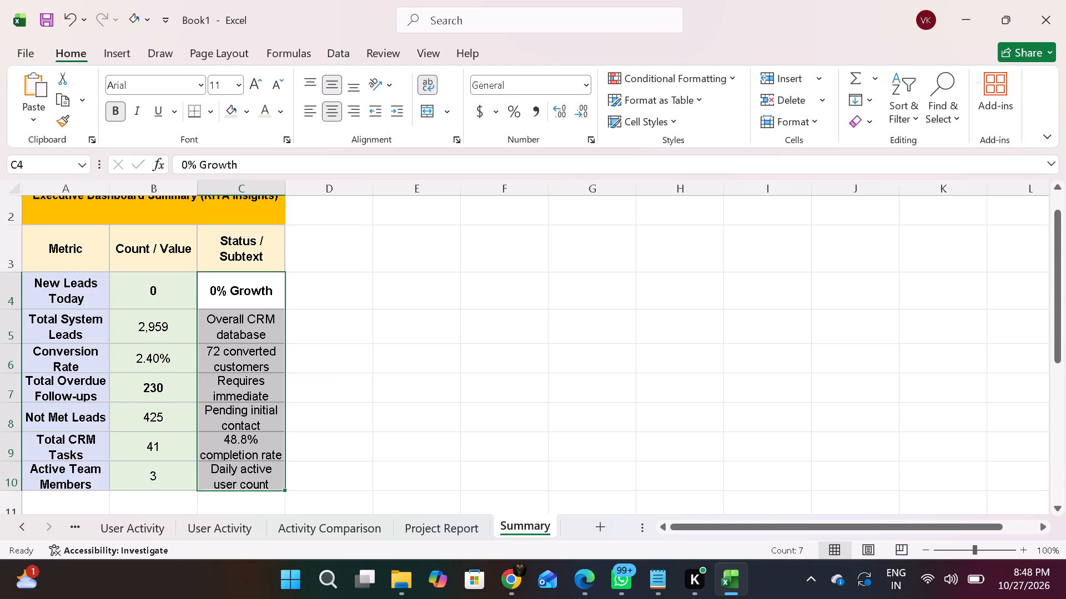
pyautogui.click(18, 374)
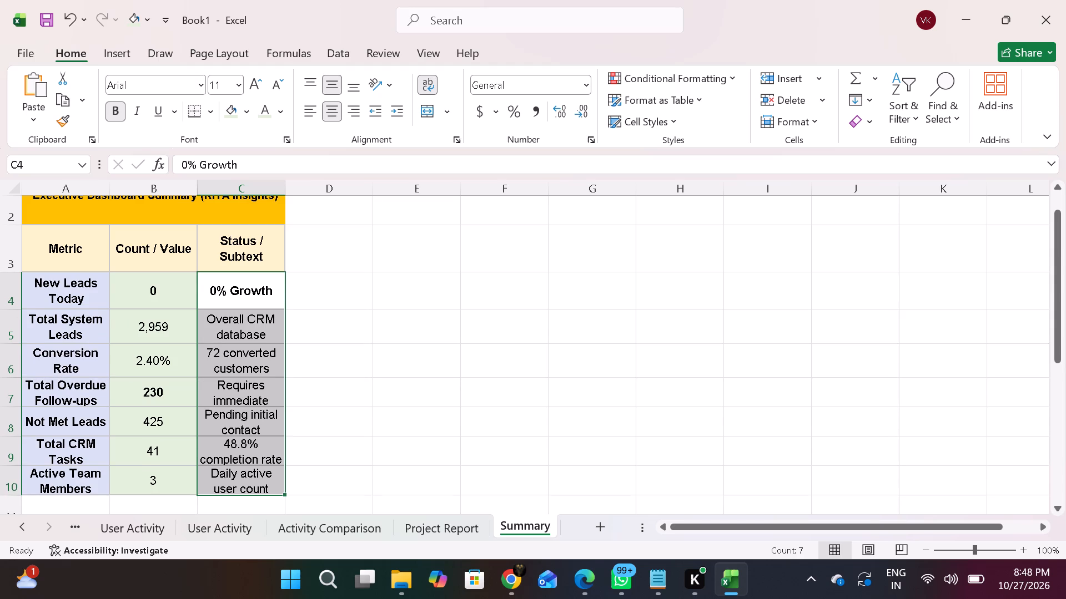
pyautogui.scroll(-1, 18, 379)
pyautogui.moveTo(18, 379); pyautogui.dragTo(17, 389)
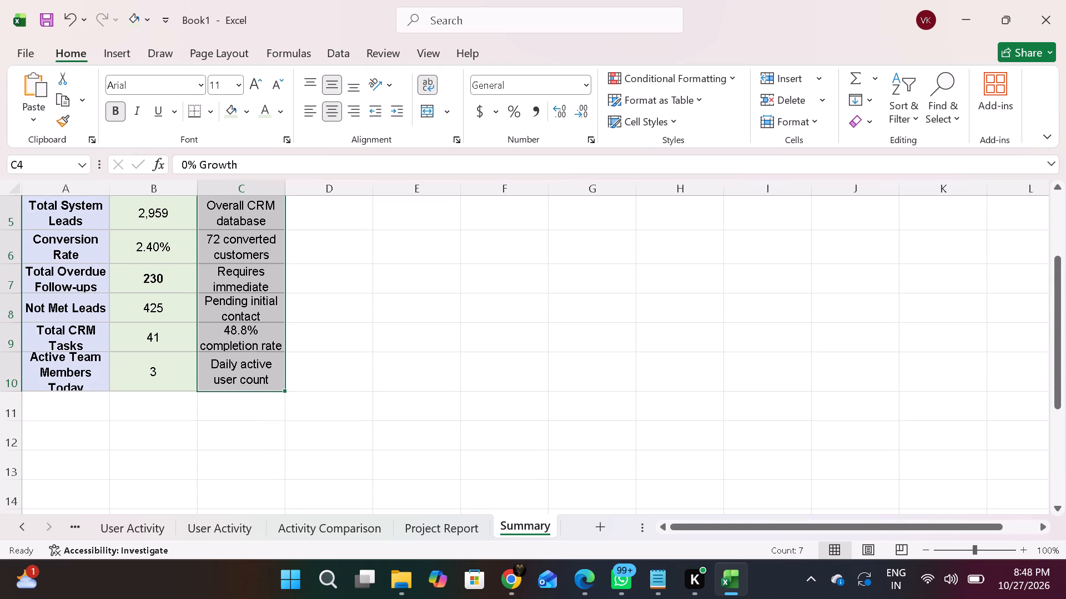
pyautogui.moveTo(17, 390); pyautogui.dragTo(14, 398)
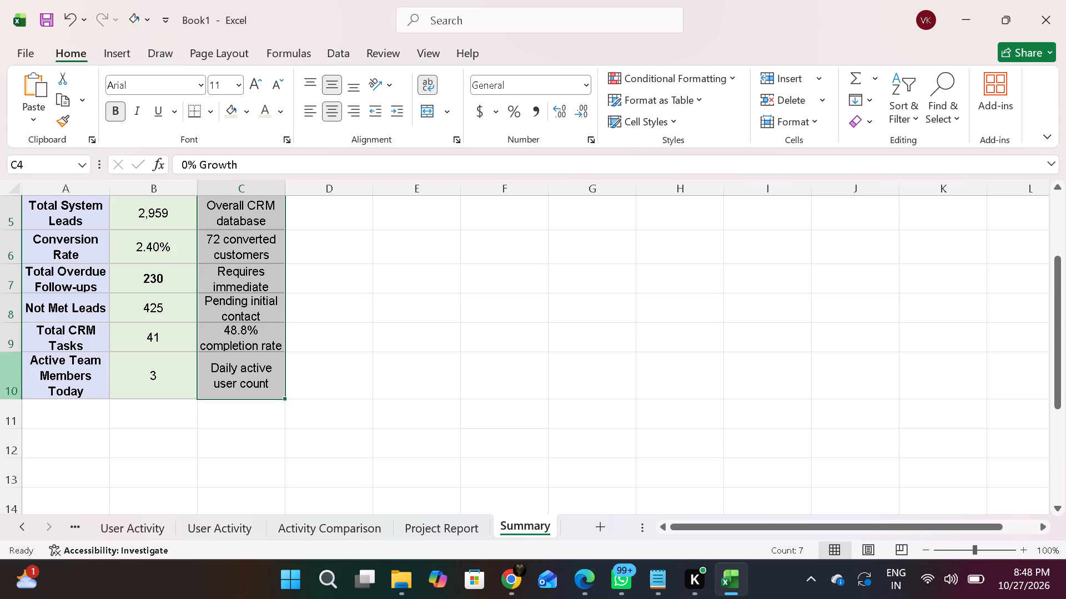
pyautogui.moveTo(17, 354); pyautogui.dragTo(16, 359)
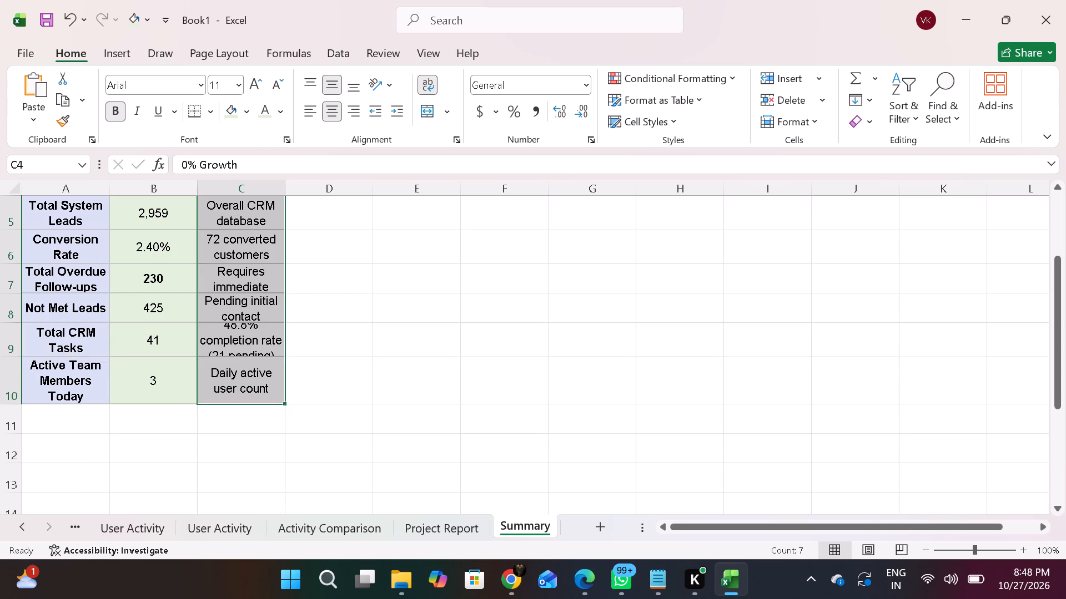
pyautogui.moveTo(18, 322); pyautogui.dragTo(18, 329)
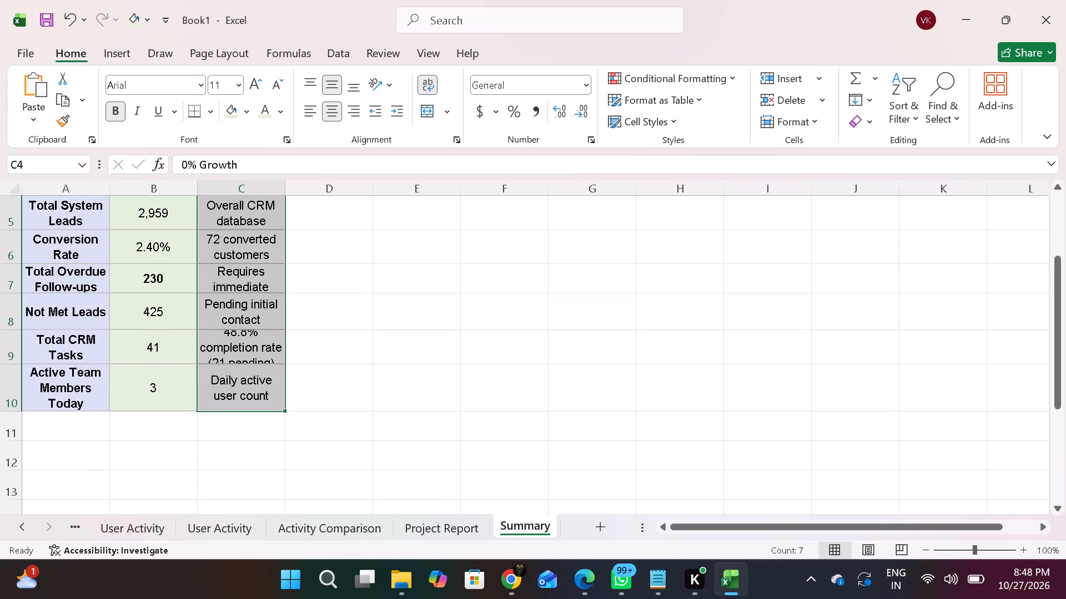
pyautogui.click(18, 329)
# Widen the Status / Subtext column C considerably and the Metric column A slightly on the Summary sheet.
pyautogui.scroll(3, 170, 288)
pyautogui.moveTo(284, 182); pyautogui.dragTo(296, 184)
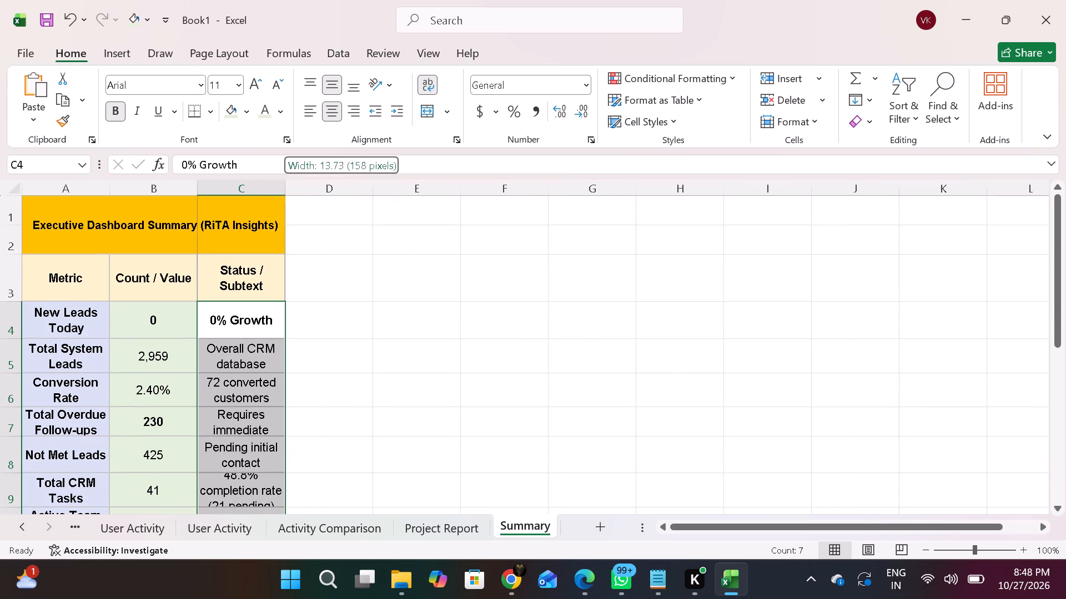
pyautogui.moveTo(296, 184); pyautogui.dragTo(316, 194)
pyautogui.click(406, 317)
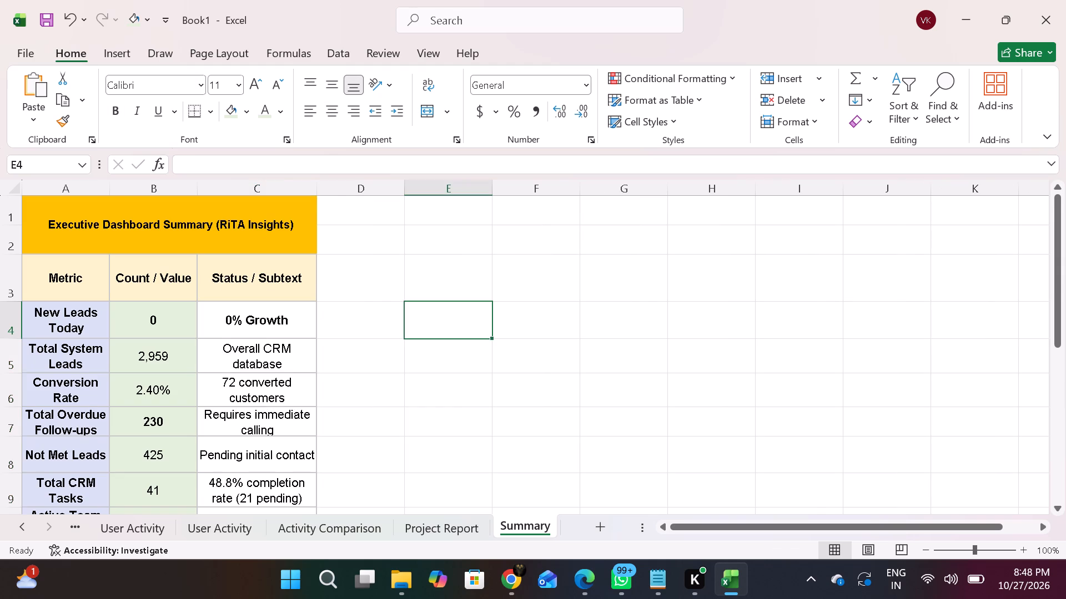
pyautogui.scroll(-1, 212, 374)
pyautogui.scroll(3, 212, 374)
pyautogui.hscroll(2, 212, 374)
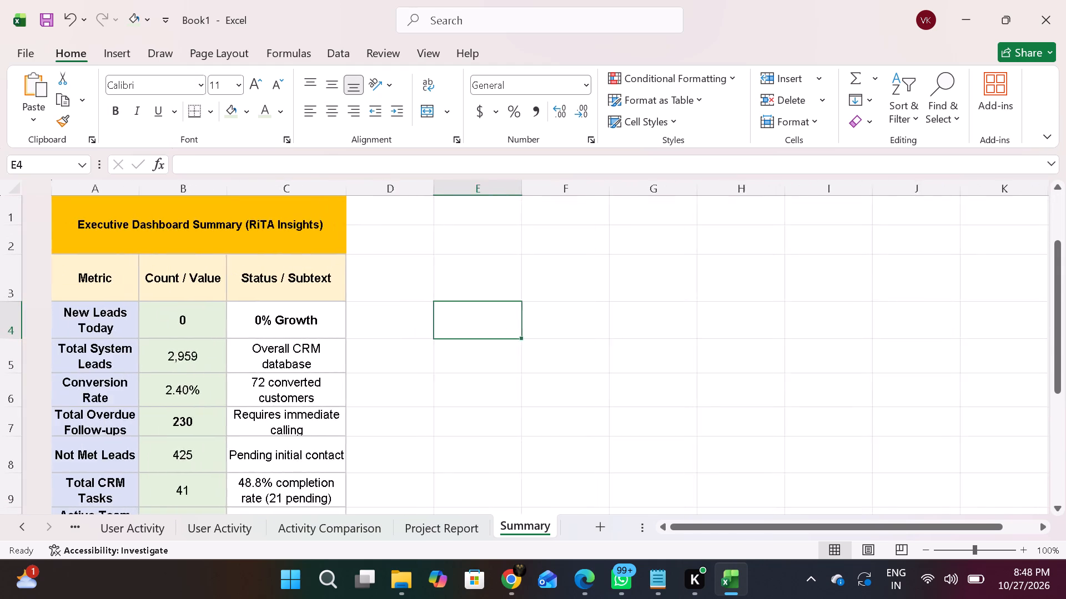
pyautogui.moveTo(108, 191); pyautogui.dragTo(114, 191)
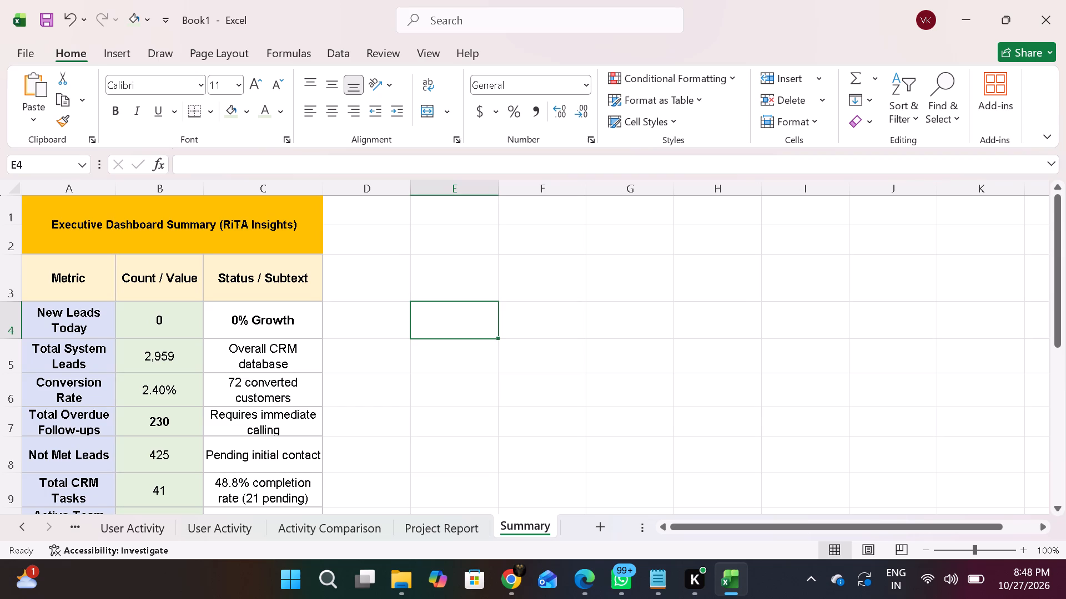
pyautogui.scroll(-1, 308, 323)
pyautogui.hscroll(2, 314, 476)
# On the RiTA Insights sheet, replace the New Leads (Today) note in C2 with "0% Growth".
pyautogui.click(126, 532)
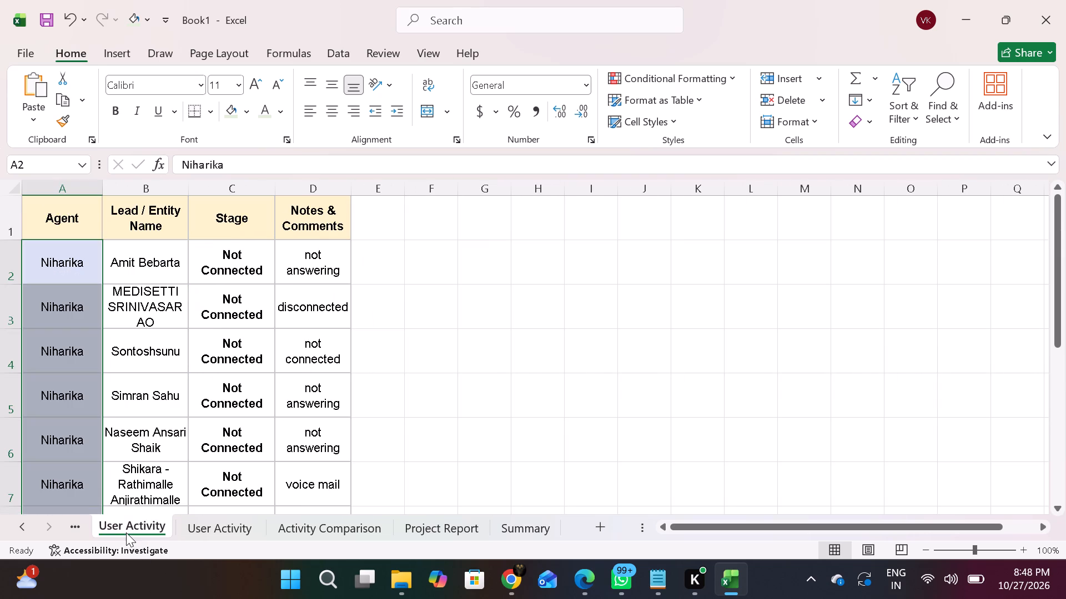
pyautogui.click(76, 527)
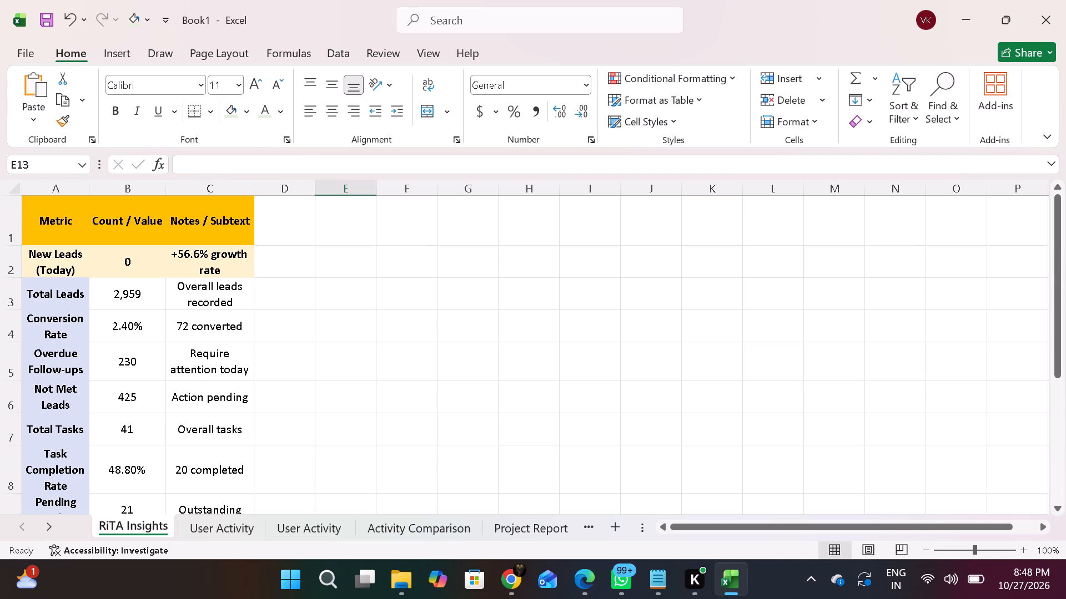
pyautogui.scroll(1, 127, 267)
pyautogui.click(213, 257)
pyautogui.moveTo(285, 165); pyautogui.dragTo(126, 147)
pyautogui.press('BackSpace')
pyautogui.hotkey('ctrl', 'v')
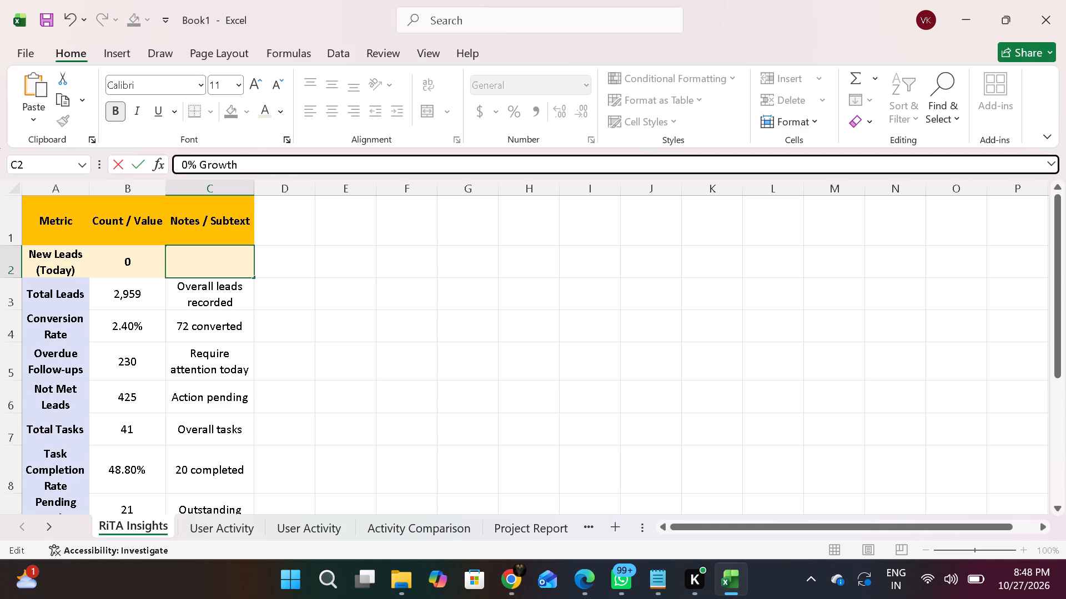
pyautogui.moveTo(187, 265); pyautogui.dragTo(125, 264)
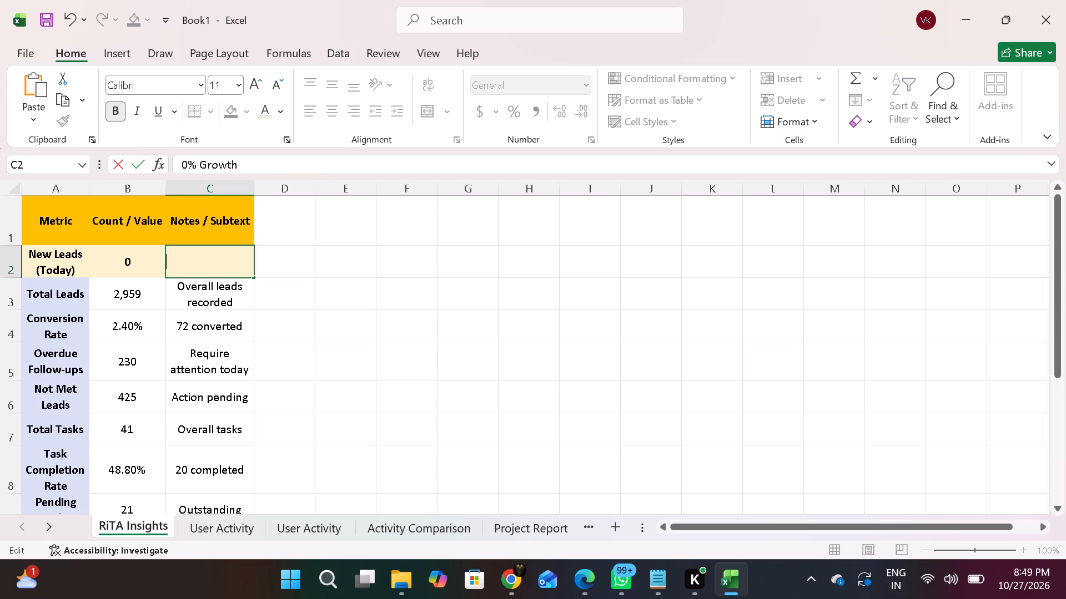
pyautogui.press('Return')
pyautogui.click(203, 260)
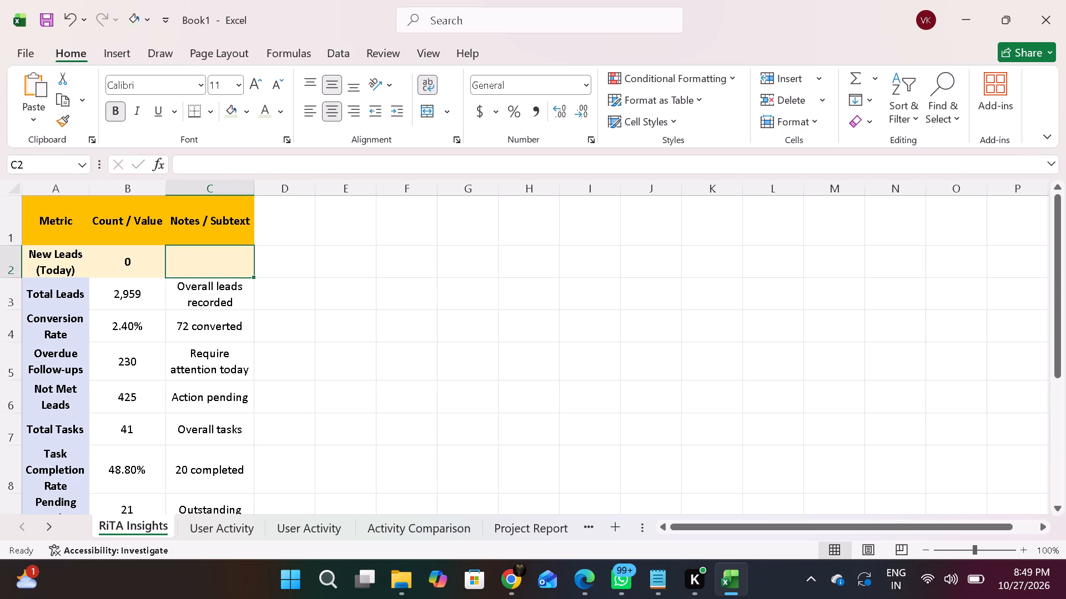
pyautogui.hotkey('ctrl', 'v')
pyautogui.hotkey('ctrl', 'v')
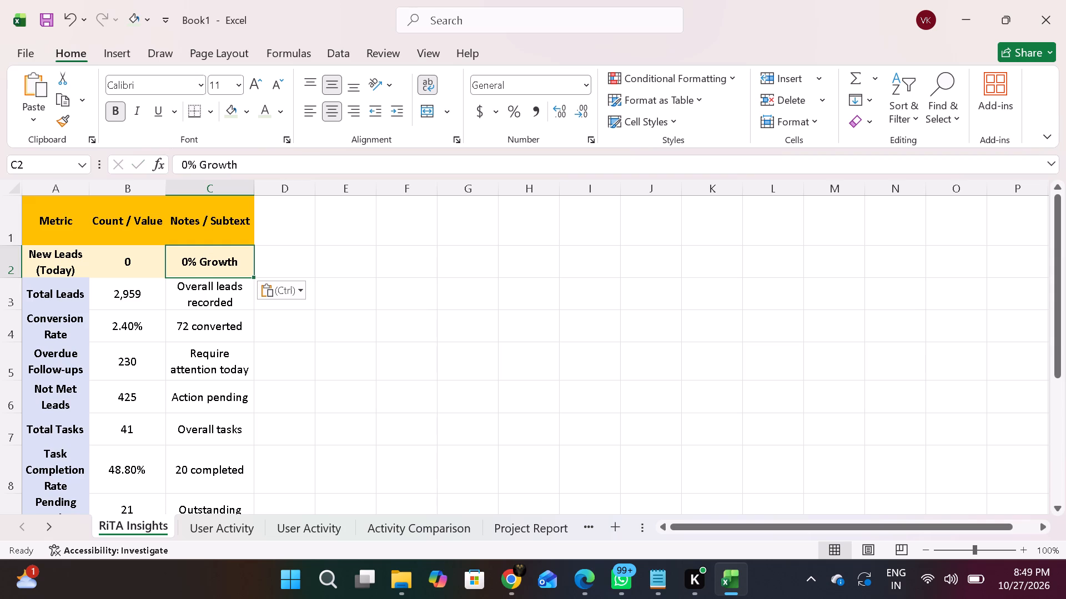
pyautogui.press('Return')
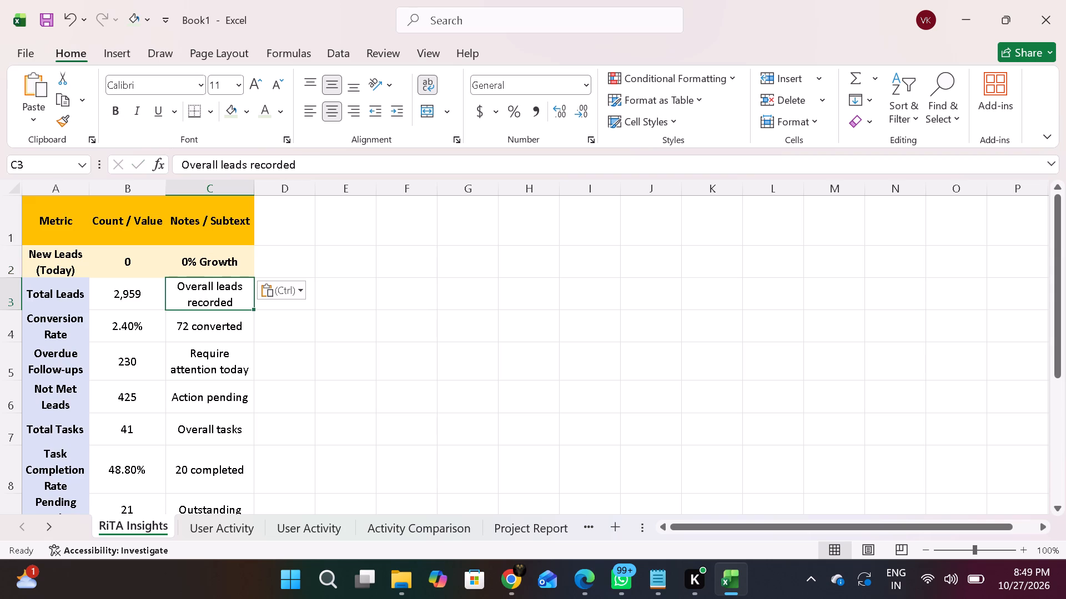
# Fill the New Leads (Today) row A2:C2 of the RiTA Insights sheet with white.
pyautogui.moveTo(299, 257); pyautogui.dragTo(227, 259)
pyautogui.moveTo(227, 259); pyautogui.dragTo(72, 258)
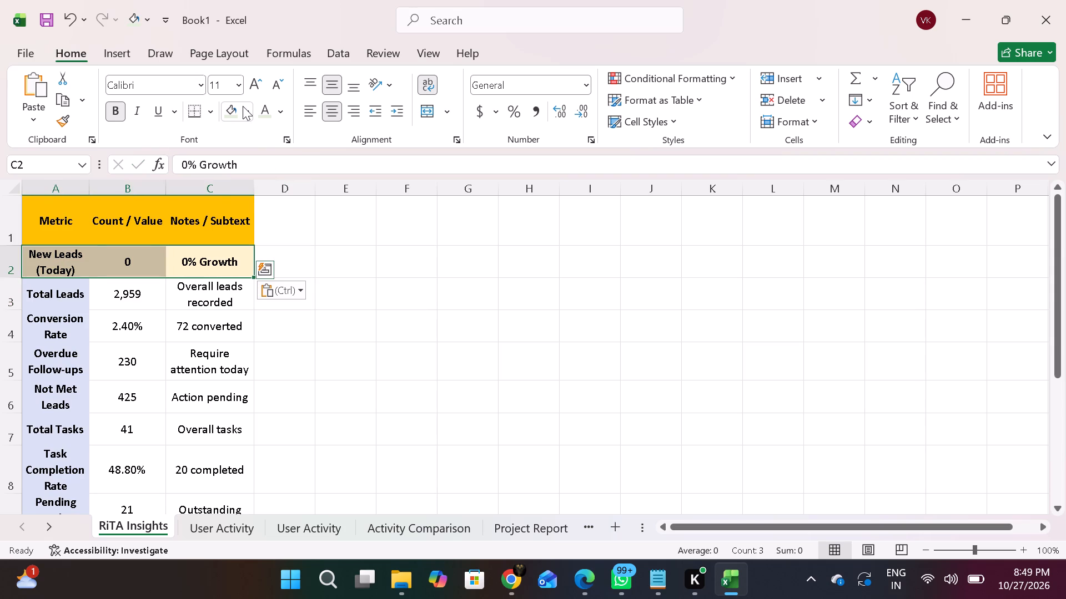
pyautogui.click(243, 106)
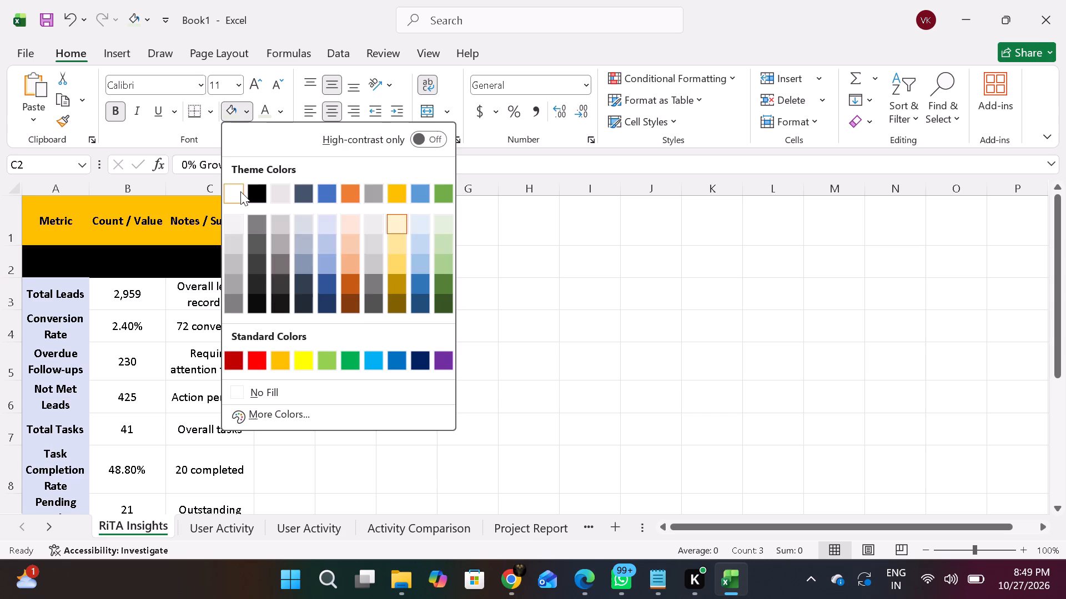
pyautogui.click(240, 191)
# Fill the New Leads (Today) metric name in A2 with the lightest blue theme colour.
pyautogui.click(58, 253)
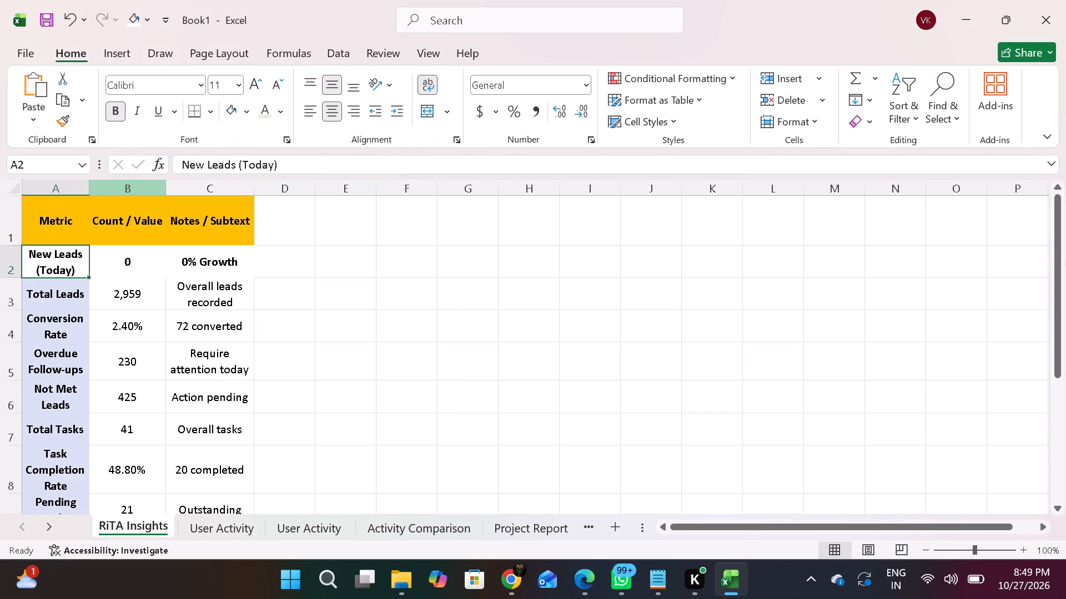
pyautogui.click(247, 117)
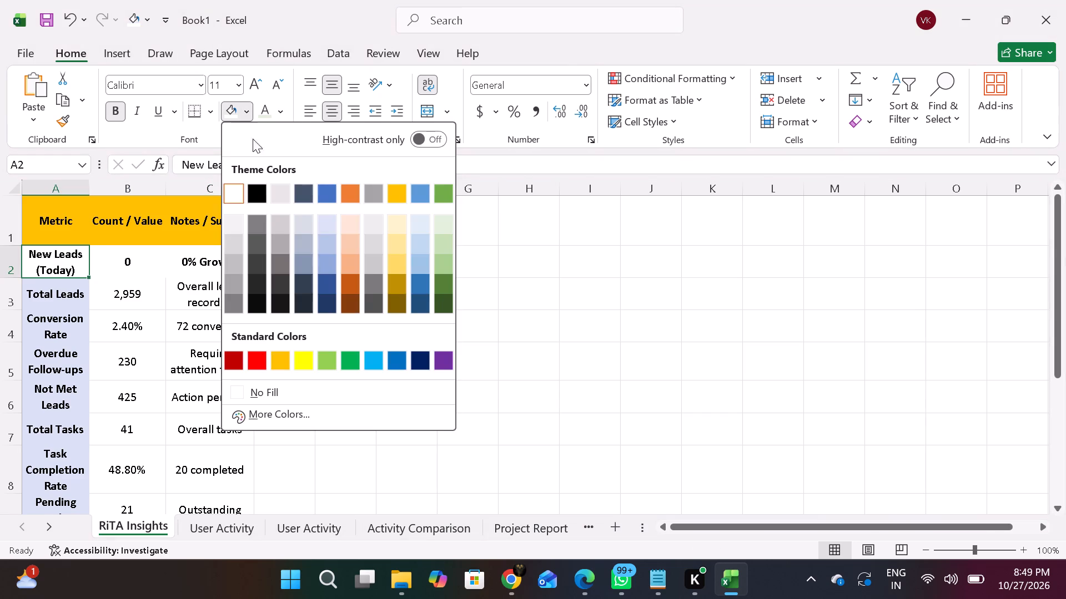
pyautogui.click(325, 220)
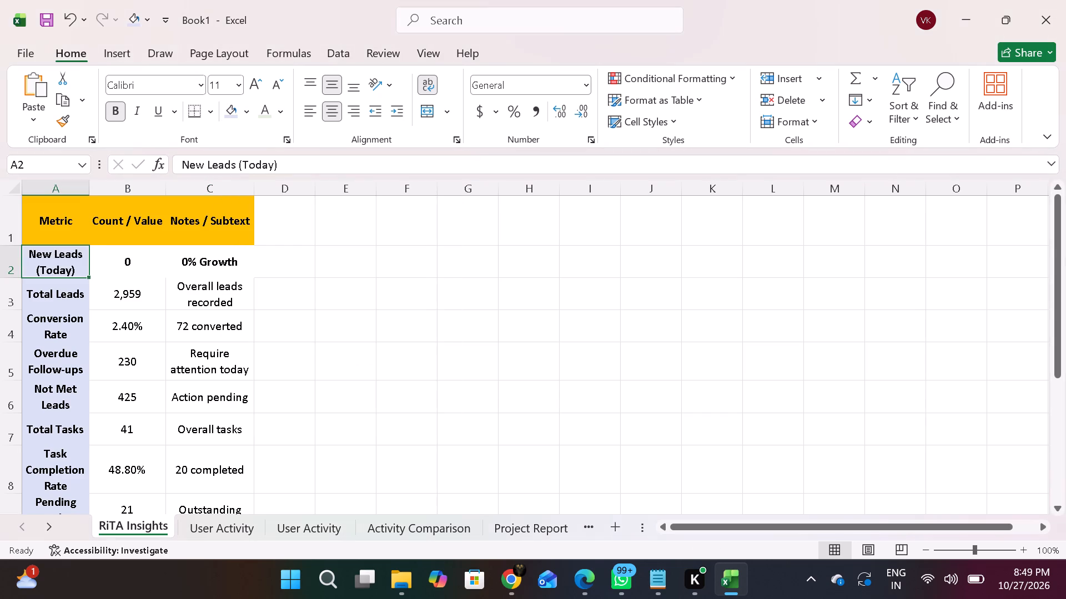
pyautogui.click(350, 257)
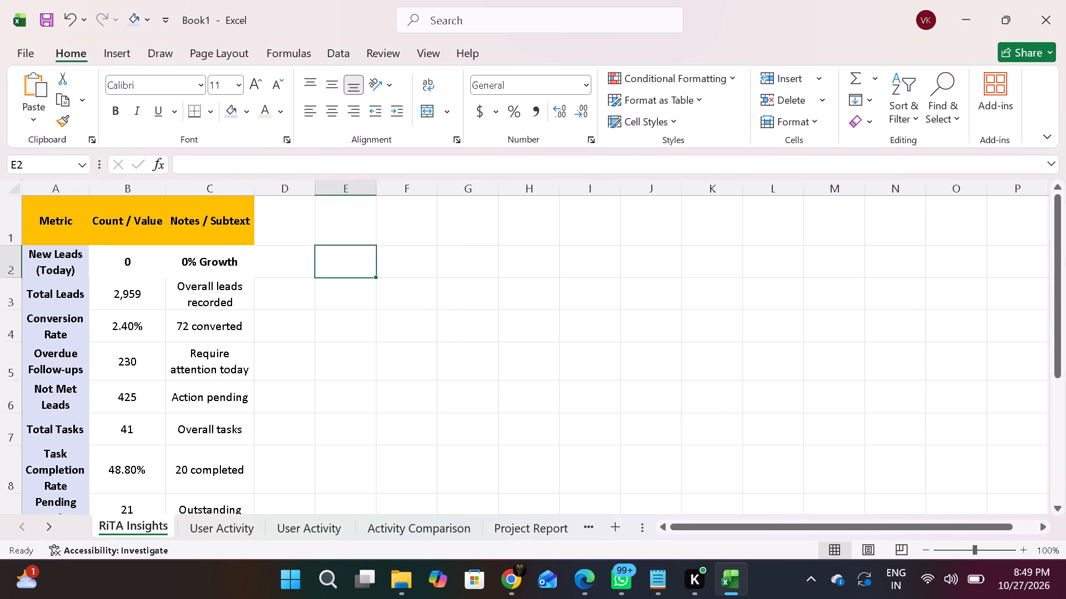
# Fill the header row A1:C1 of the RiTA Insights sheet with the lightest gold theme colour.
pyautogui.click(132, 215)
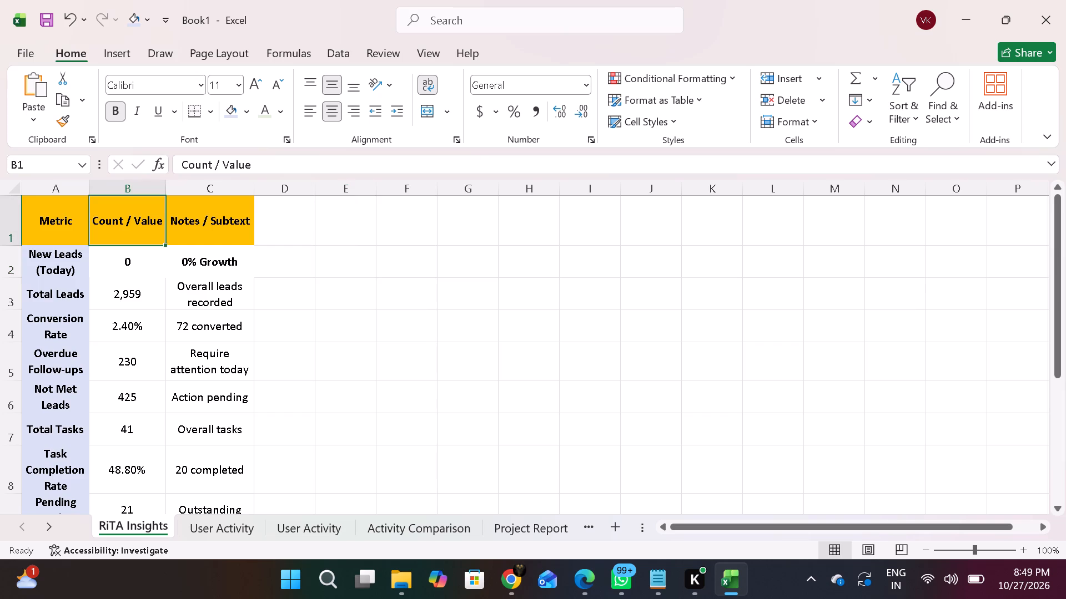
pyautogui.moveTo(204, 221); pyautogui.dragTo(93, 210)
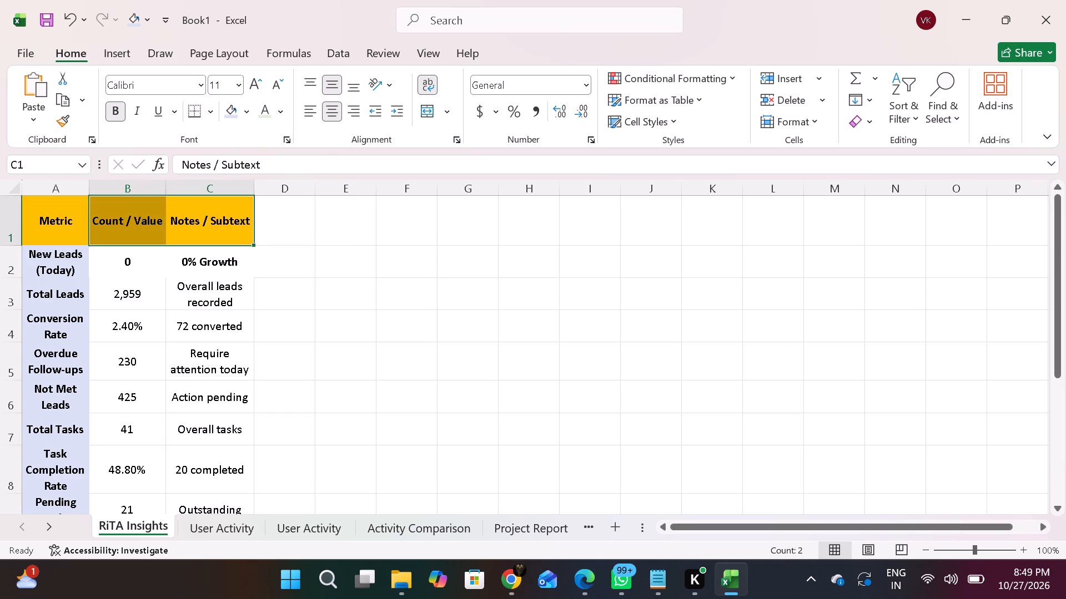
pyautogui.keyDown('ctrl'); pyautogui.click(56, 216); pyautogui.keyUp('ctrl')
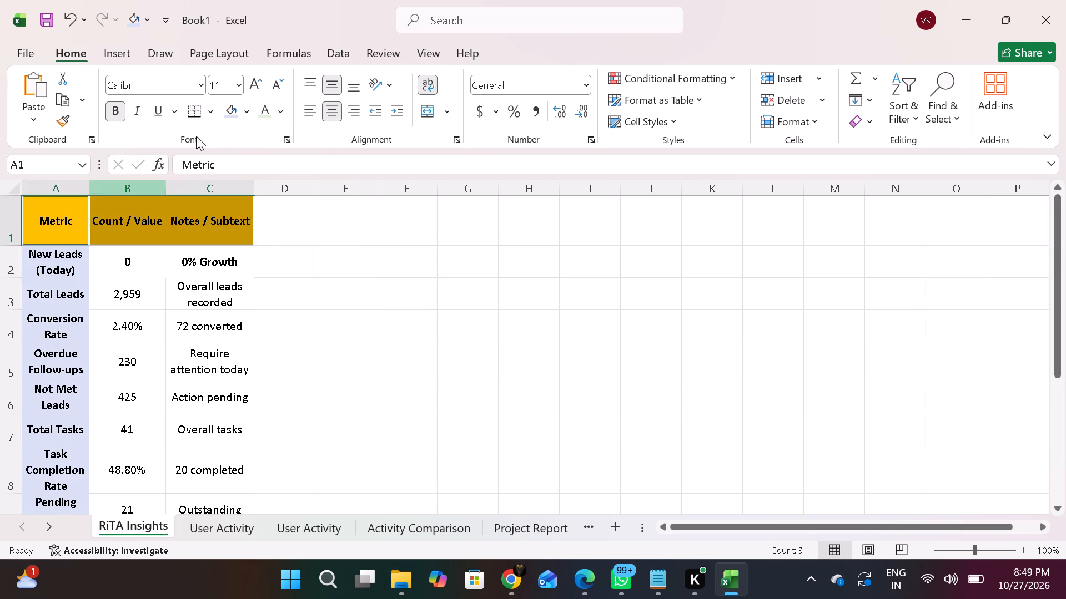
pyautogui.click(246, 107)
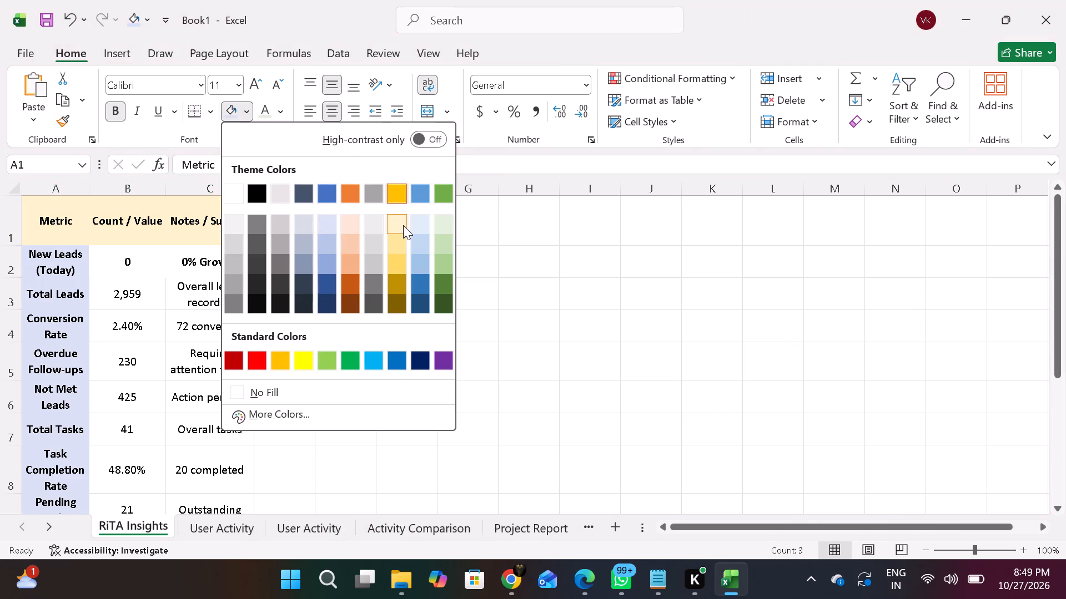
pyautogui.click(403, 225)
pyautogui.click(367, 285)
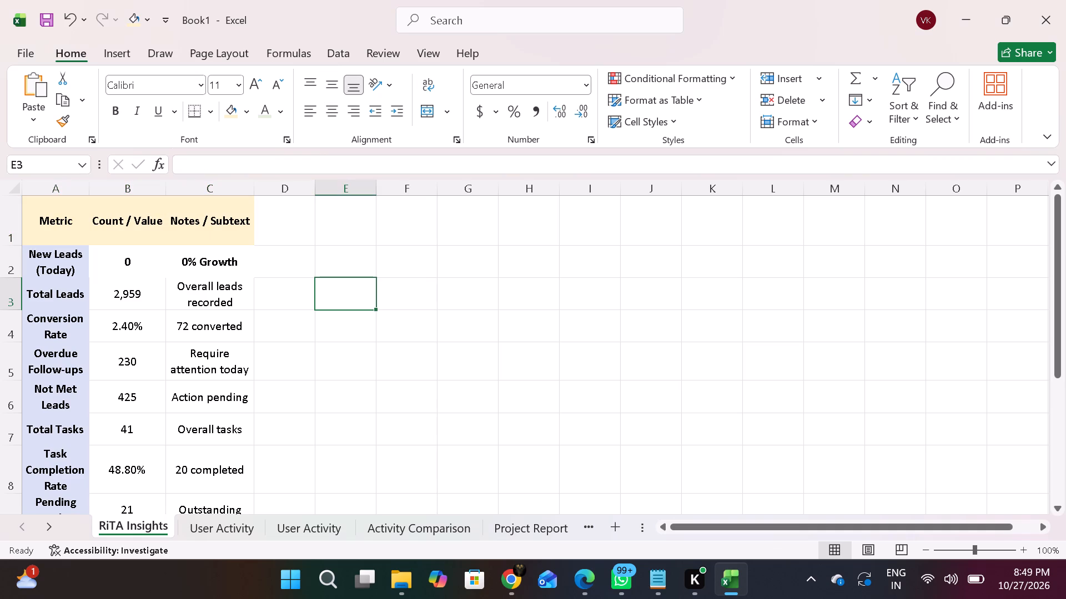
# Widen the Metric column A and, slightly, the Notes / Subtext column C on the RiTA Insights sheet.
pyautogui.scroll(-2, 264, 318)
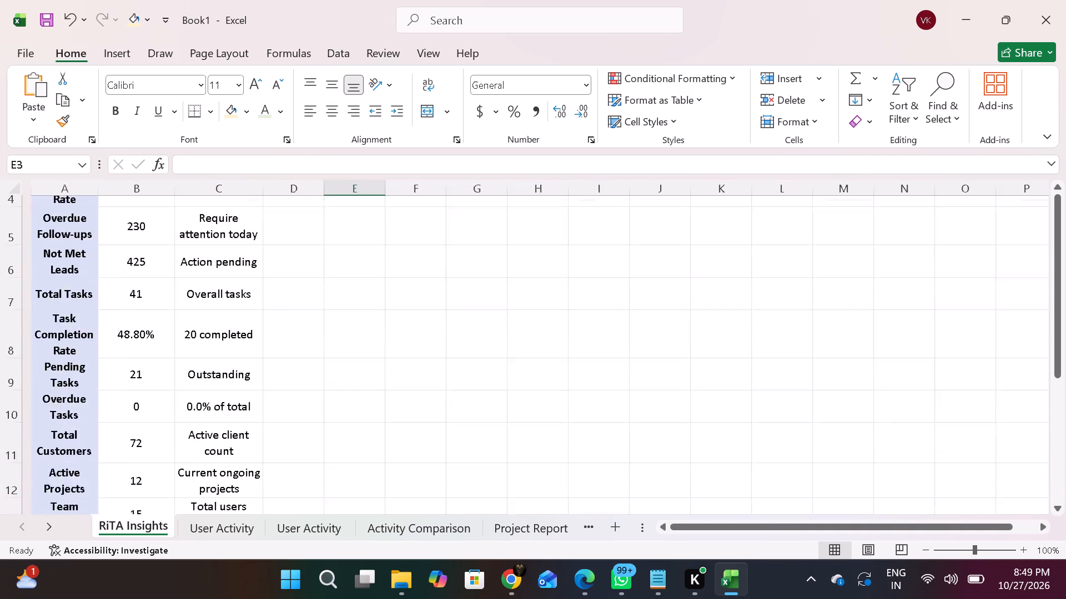
pyautogui.scroll(-2, 264, 318)
pyautogui.scroll(3, 264, 318)
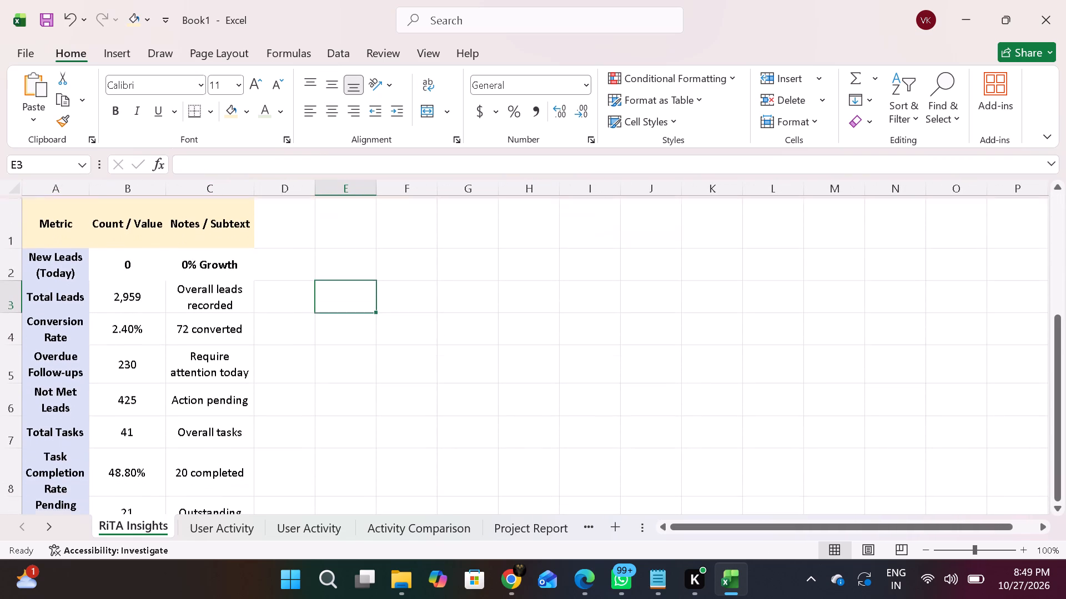
pyautogui.moveTo(88, 184); pyautogui.dragTo(113, 199)
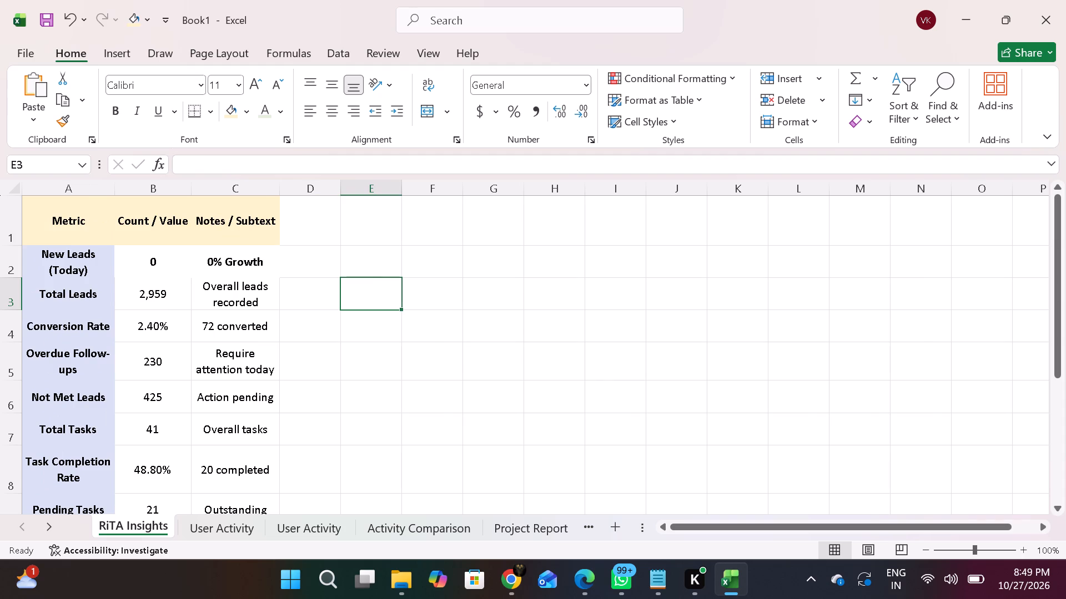
pyautogui.moveTo(280, 192); pyautogui.dragTo(289, 195)
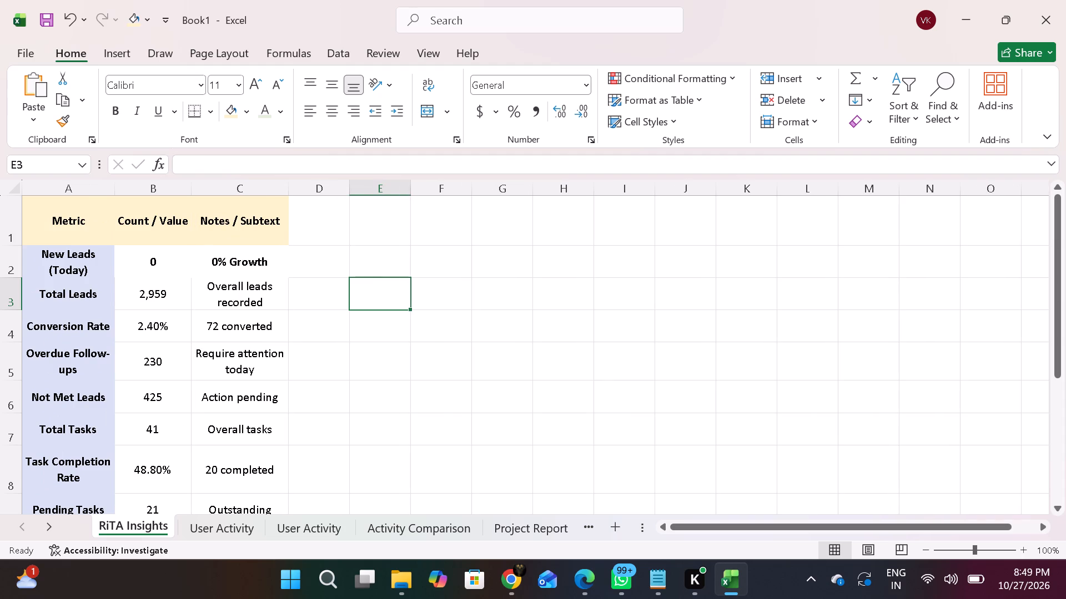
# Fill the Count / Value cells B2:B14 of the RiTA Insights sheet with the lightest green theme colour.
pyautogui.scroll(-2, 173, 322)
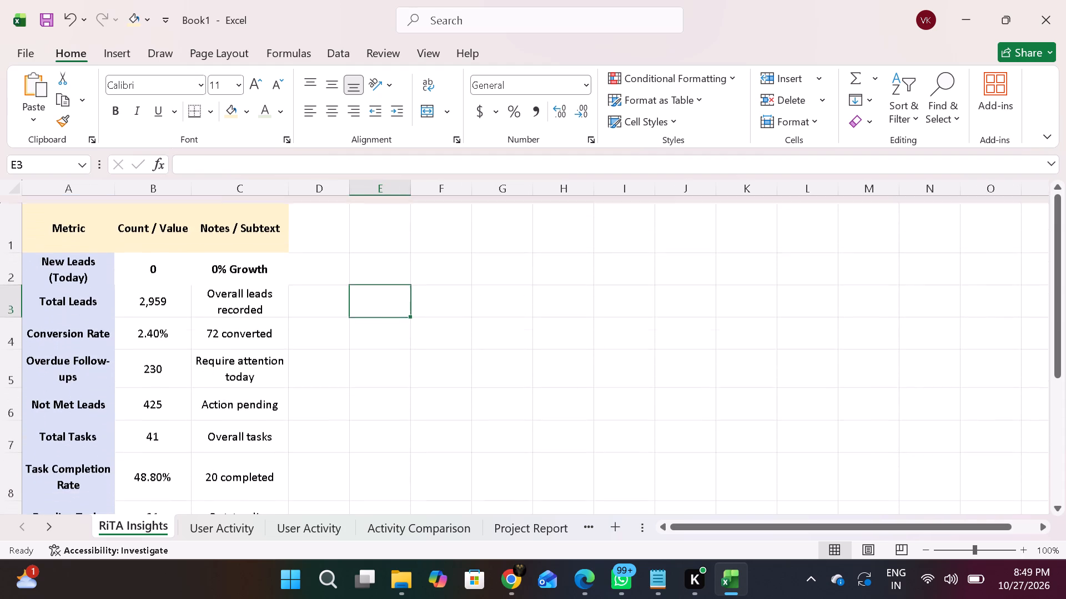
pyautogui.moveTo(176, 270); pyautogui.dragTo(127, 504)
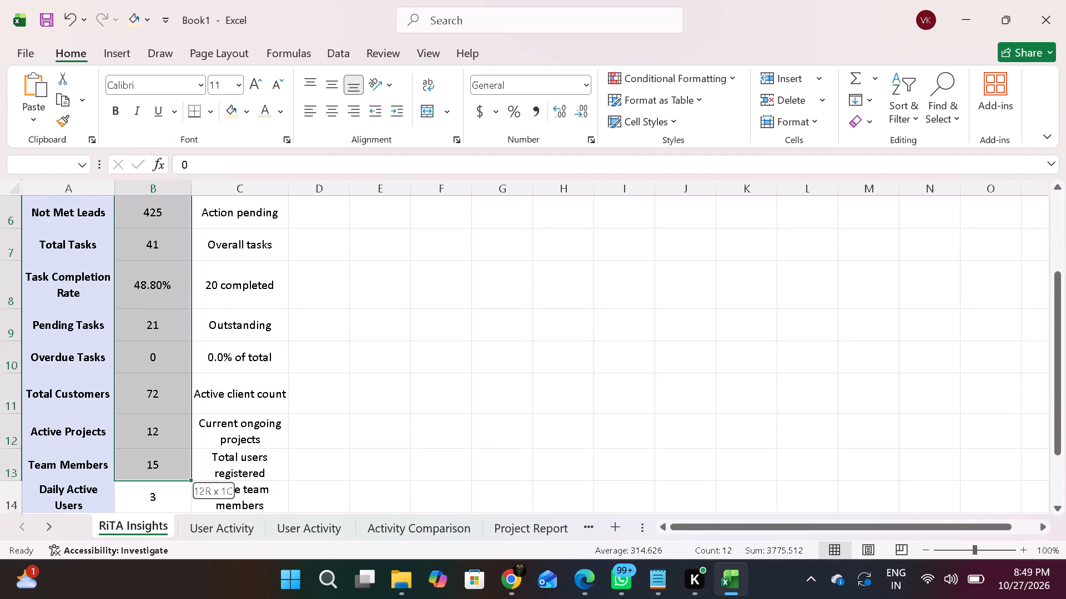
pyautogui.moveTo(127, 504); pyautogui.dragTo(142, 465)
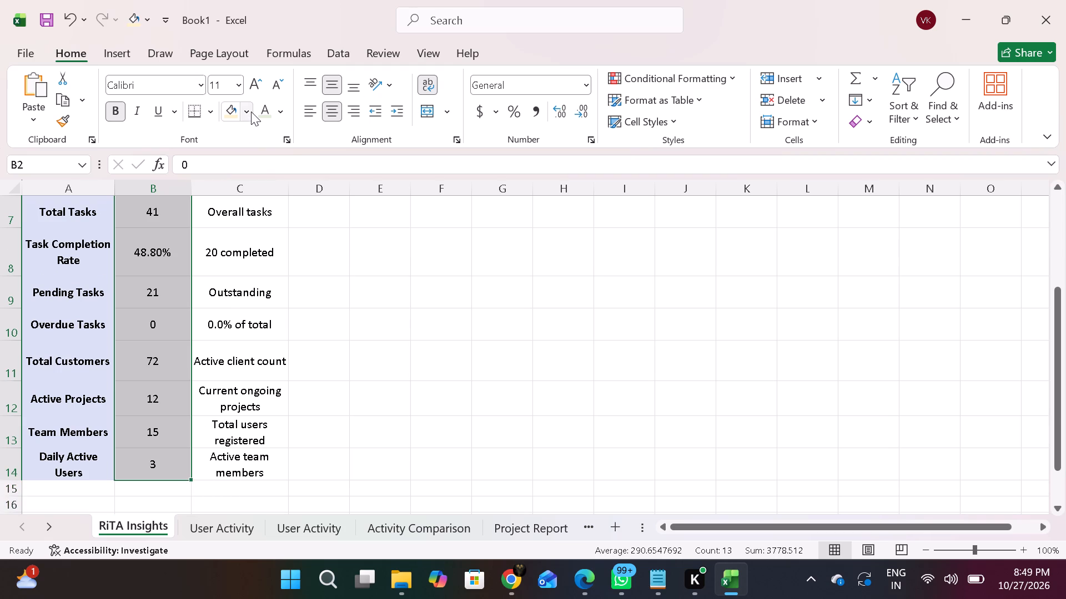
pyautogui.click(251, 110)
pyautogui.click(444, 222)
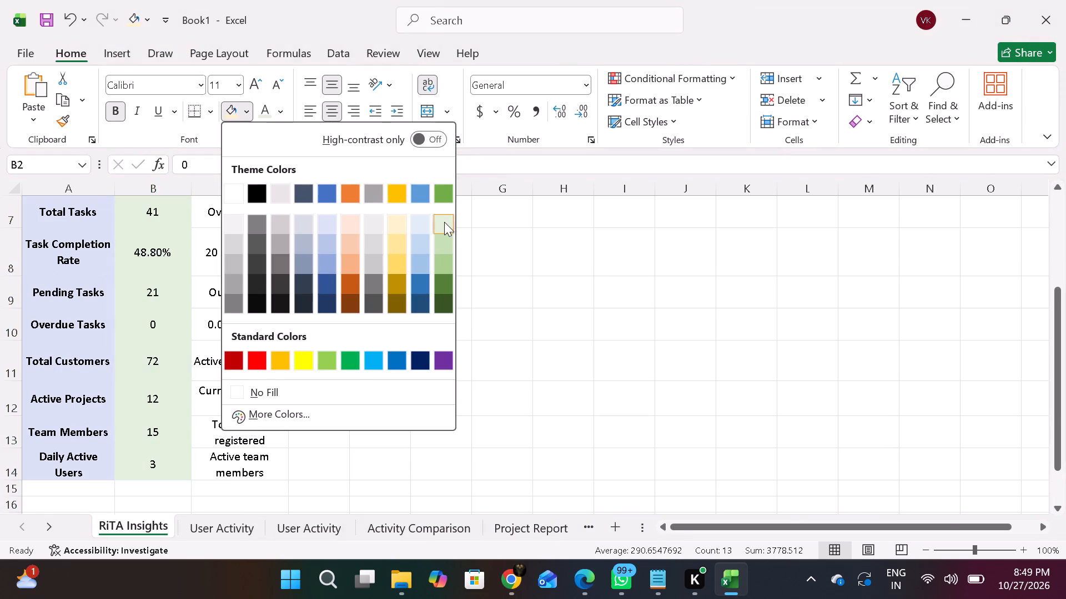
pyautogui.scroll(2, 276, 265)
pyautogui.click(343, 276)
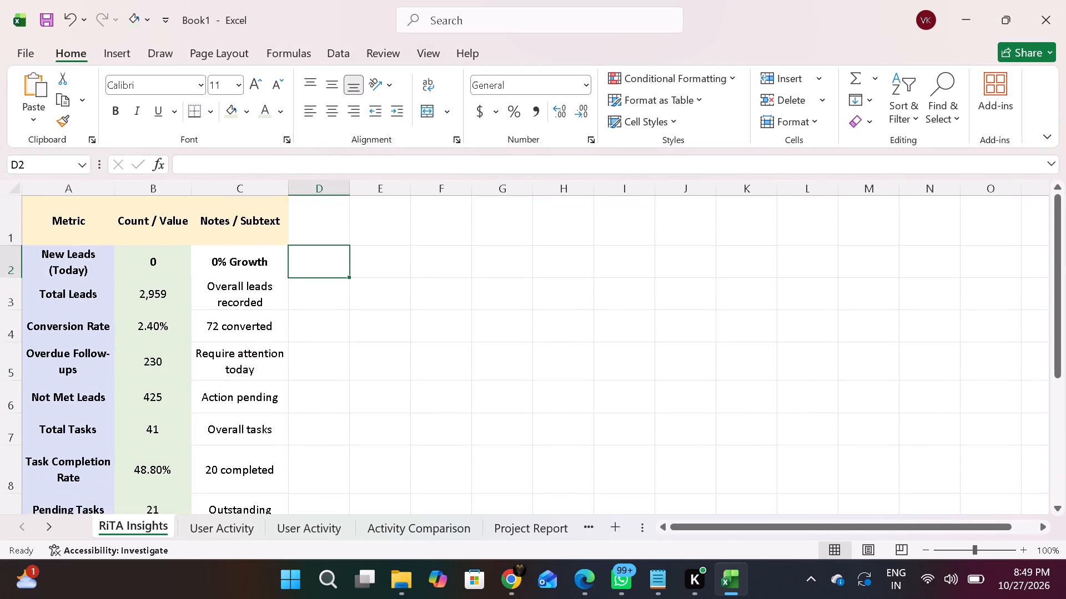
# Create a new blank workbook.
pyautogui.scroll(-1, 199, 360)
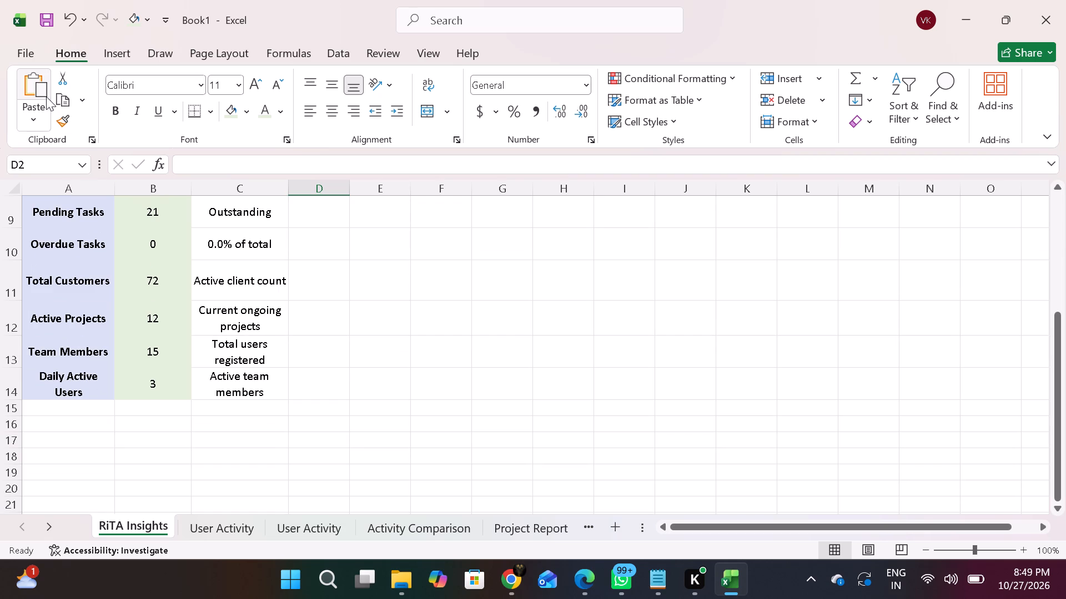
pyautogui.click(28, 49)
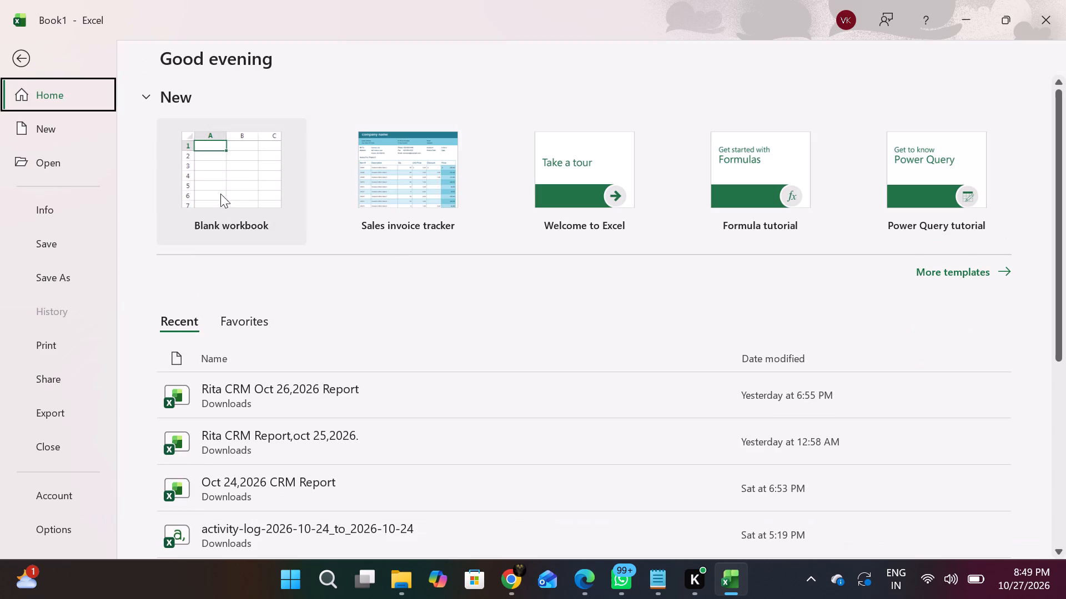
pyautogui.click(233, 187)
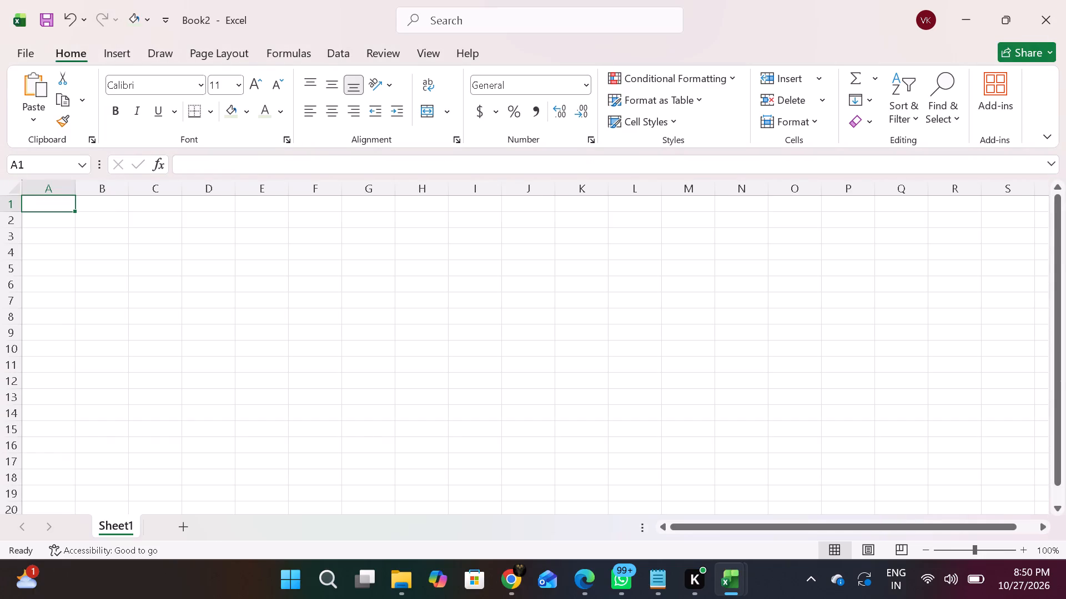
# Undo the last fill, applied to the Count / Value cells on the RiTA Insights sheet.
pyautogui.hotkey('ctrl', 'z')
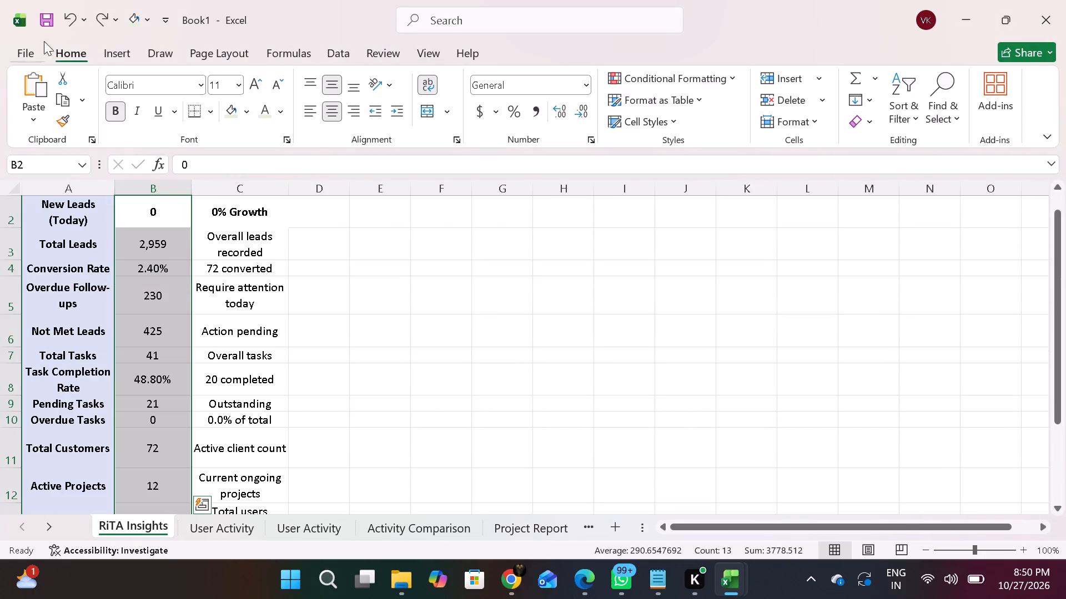
# Save the report workbook in the Downloads folder as an Excel Workbook named "Rita CRM Oct 27,2026 Report".
pyautogui.click(32, 45)
pyautogui.click(44, 280)
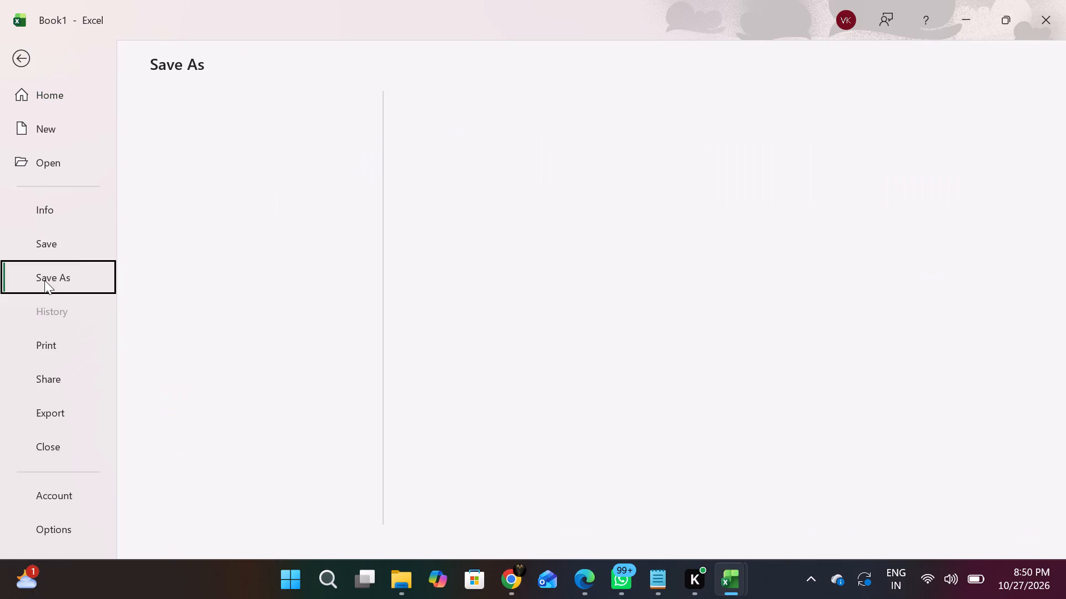
pyautogui.click(170, 377)
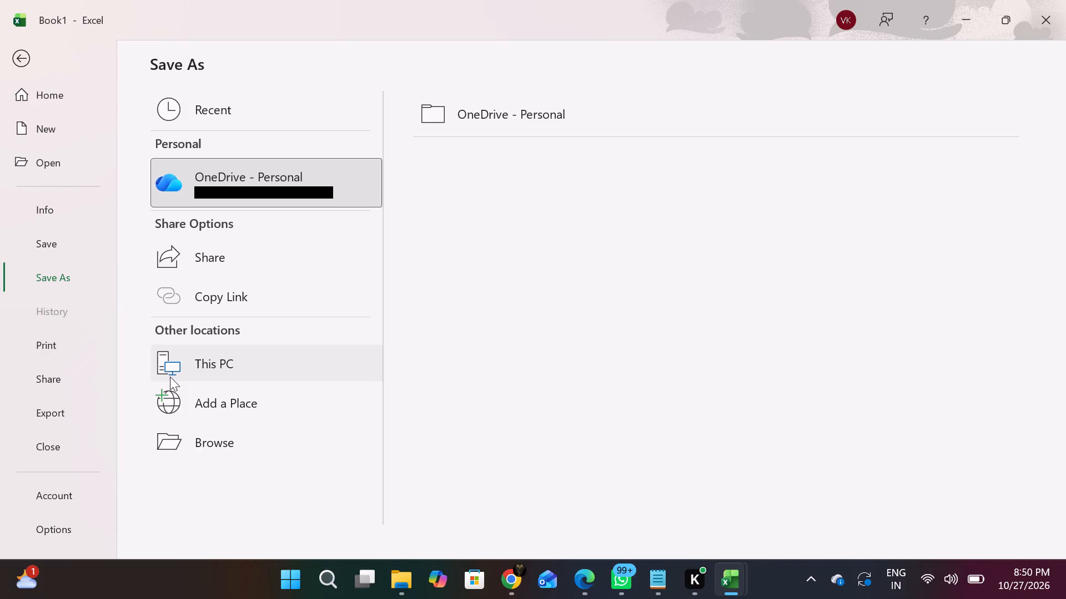
pyautogui.click(565, 193)
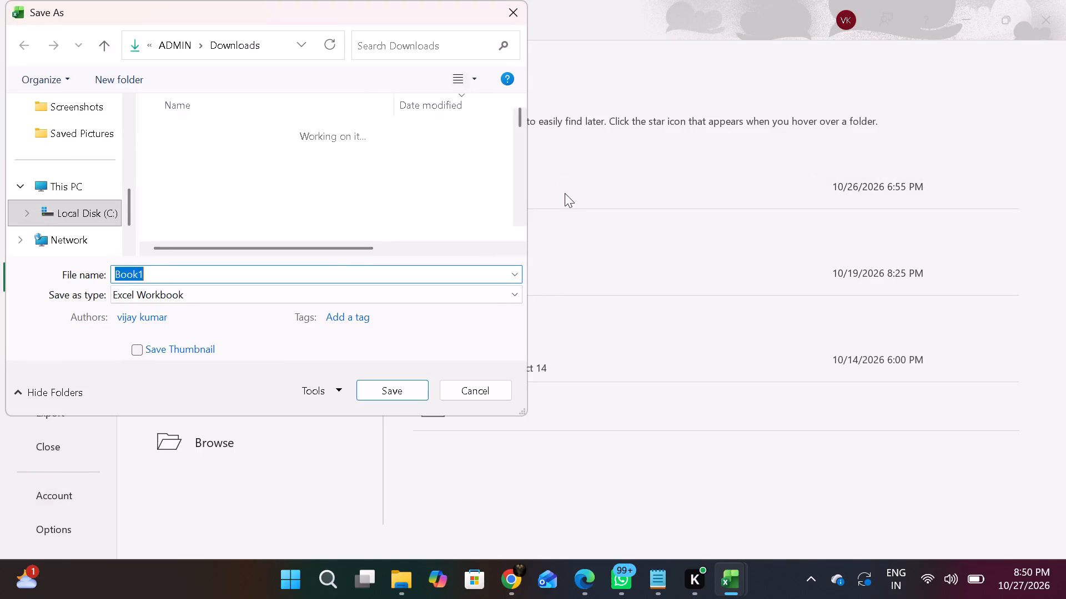
pyautogui.press('BackSpace')
pyautogui.press('o')
pyautogui.press('BackSpace')
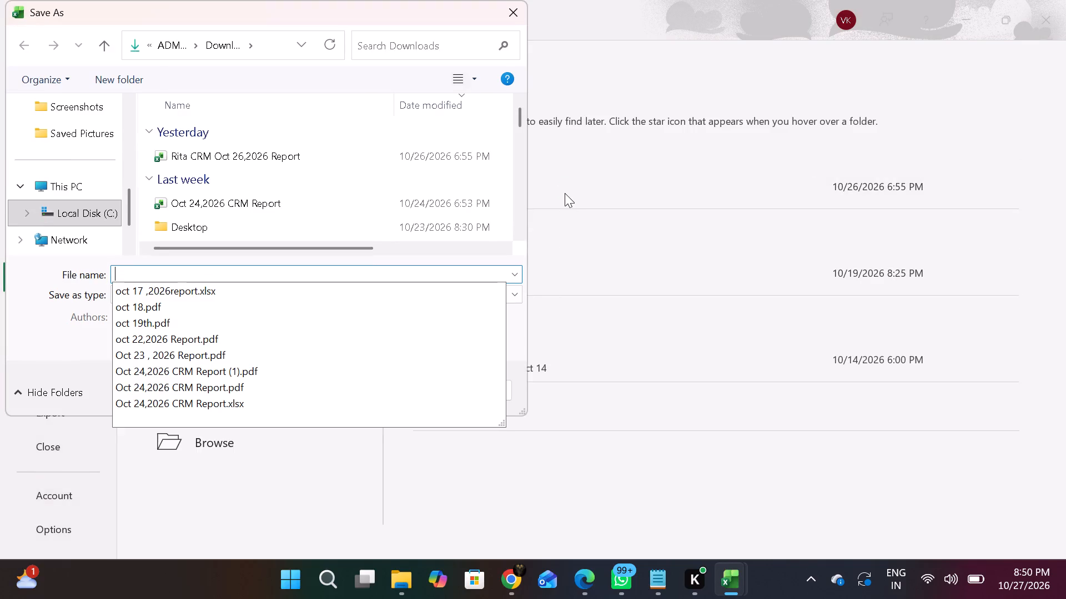
pyautogui.press('BackSpace')
pyautogui.write('Rita')
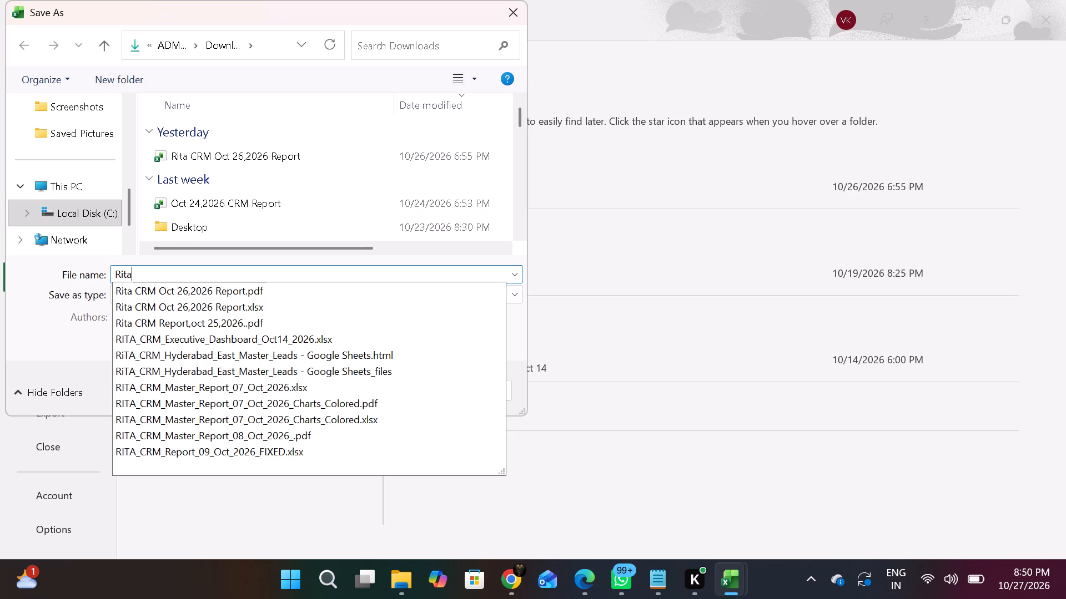
pyautogui.press('space')
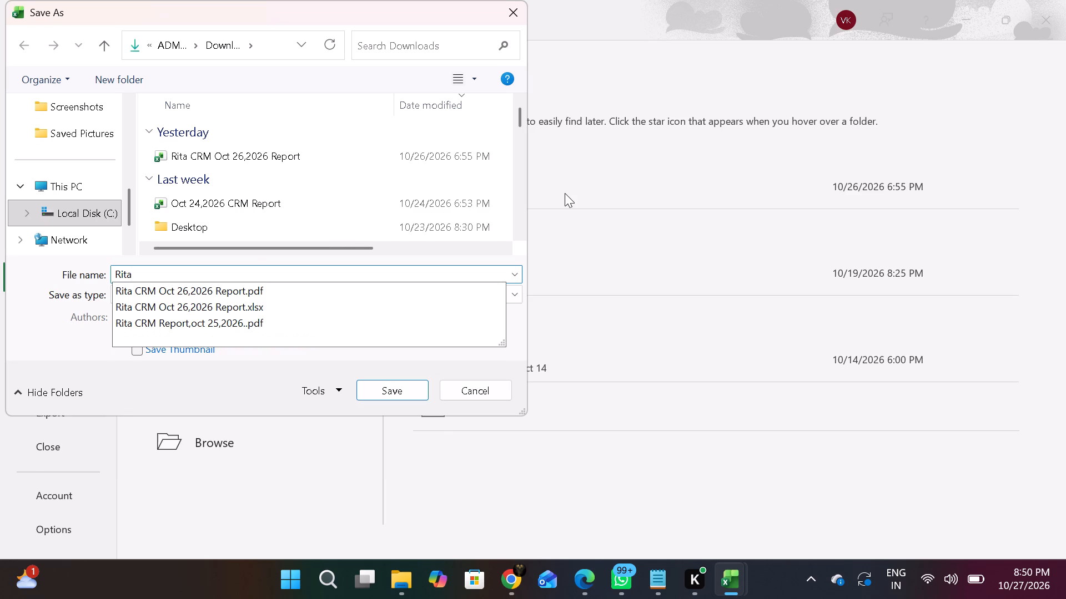
pyautogui.press('Down')
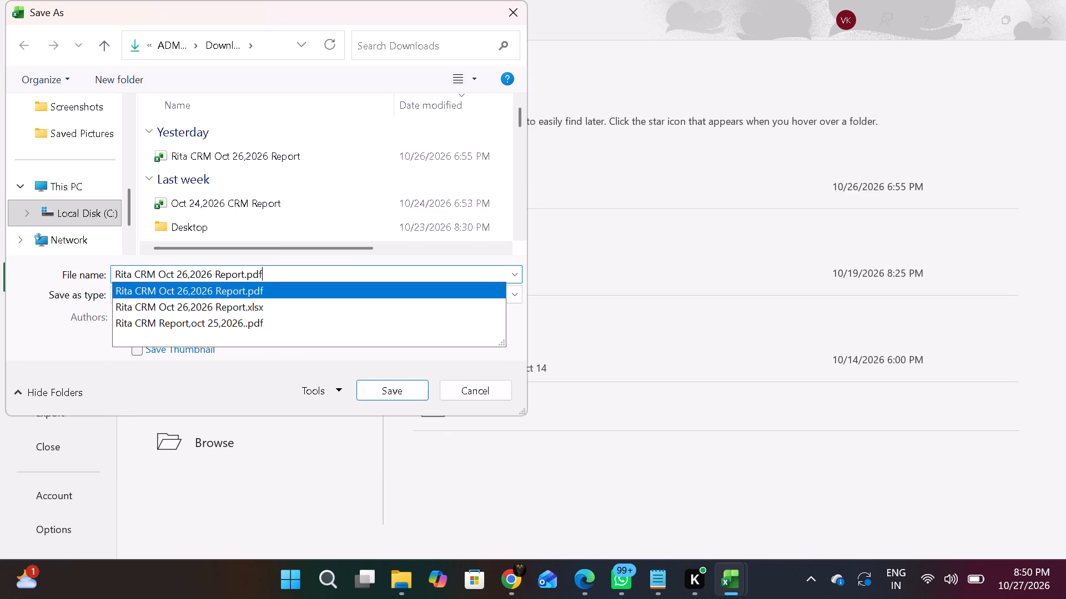
pyautogui.click(184, 275)
pyautogui.press('Right')
pyautogui.press('BackSpace')
pyautogui.press('7')
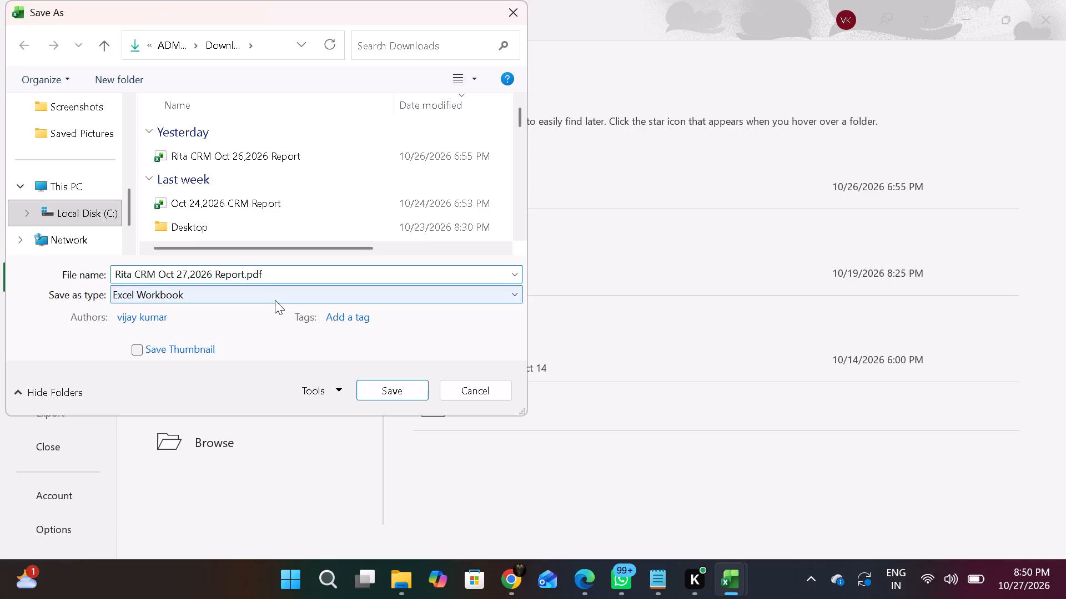
pyautogui.click(364, 272)
pyautogui.press('BackSpace')
pyautogui.press('BackSpace')
pyautogui.press('BackSpace')
pyautogui.press('BackSpace')
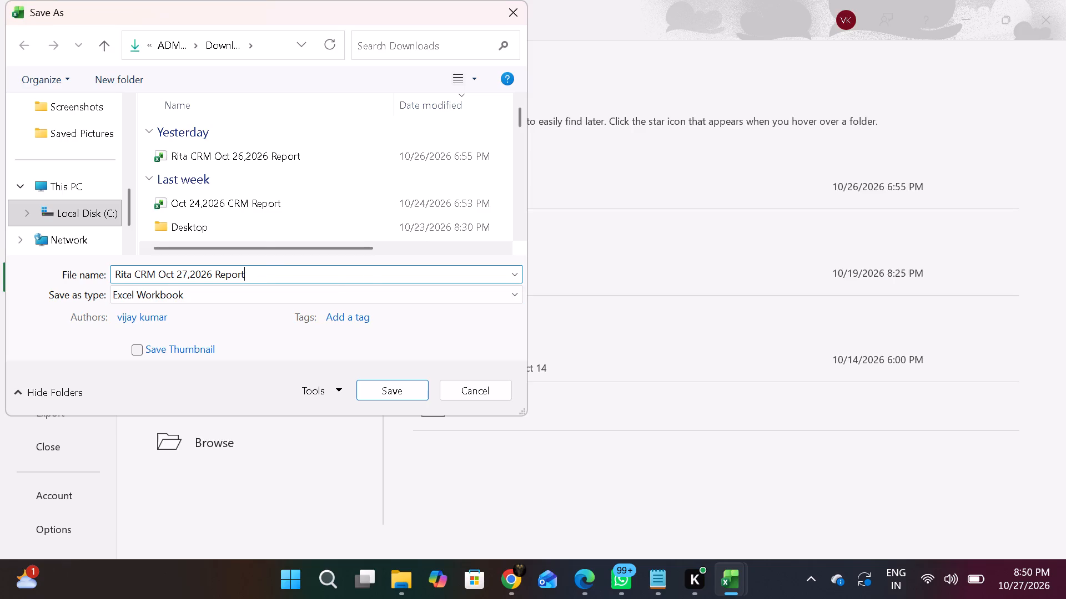
pyautogui.press('Return')
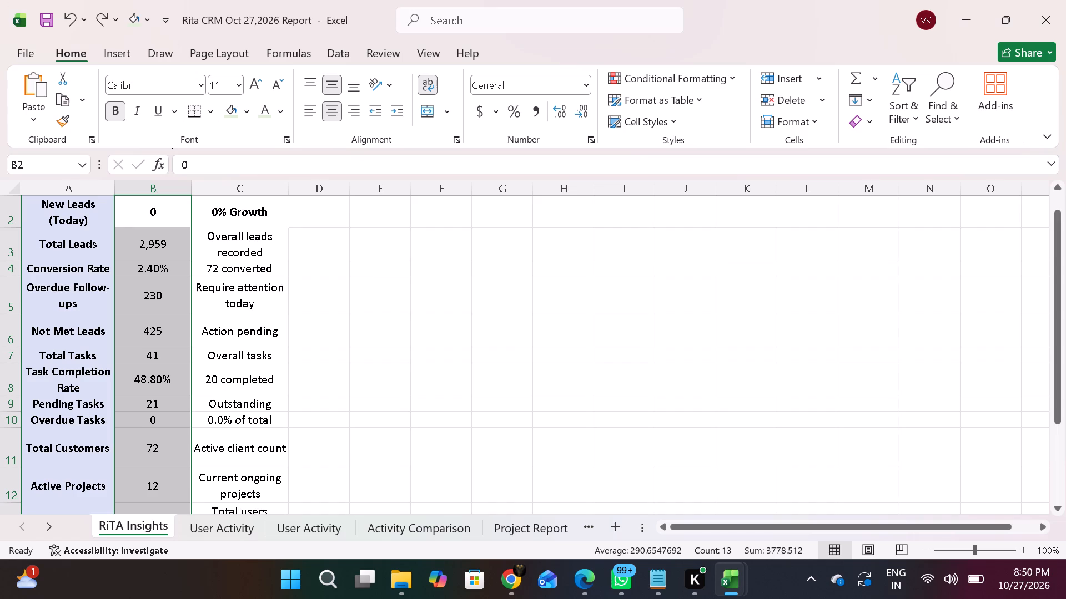
# Switch to Chrome and start choosing a file to convert in the Smallpdf Free PDF Converter.
pyautogui.click(518, 577)
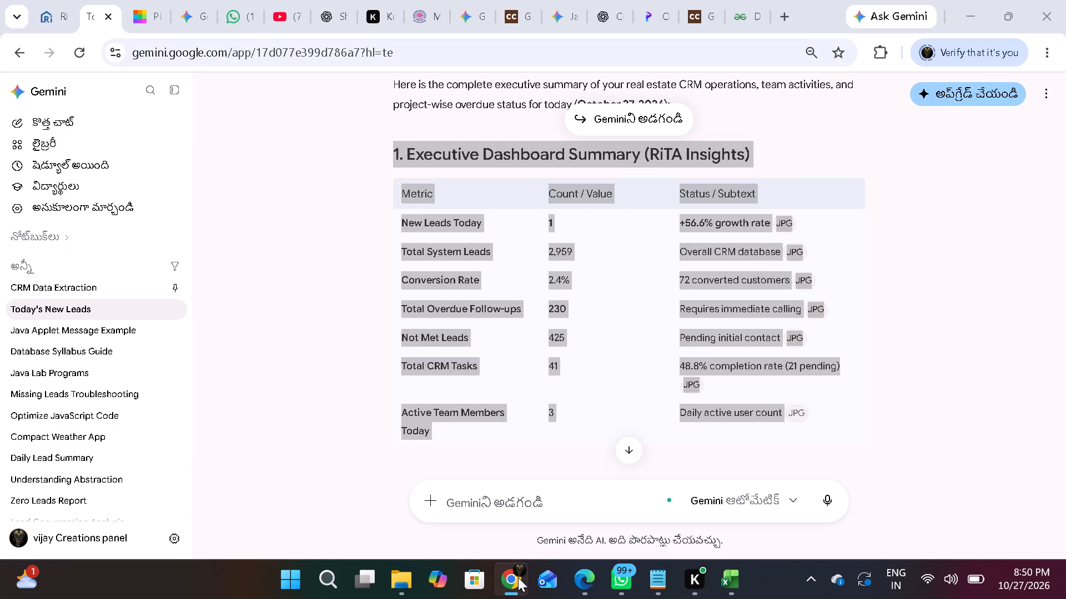
pyautogui.click(128, 0)
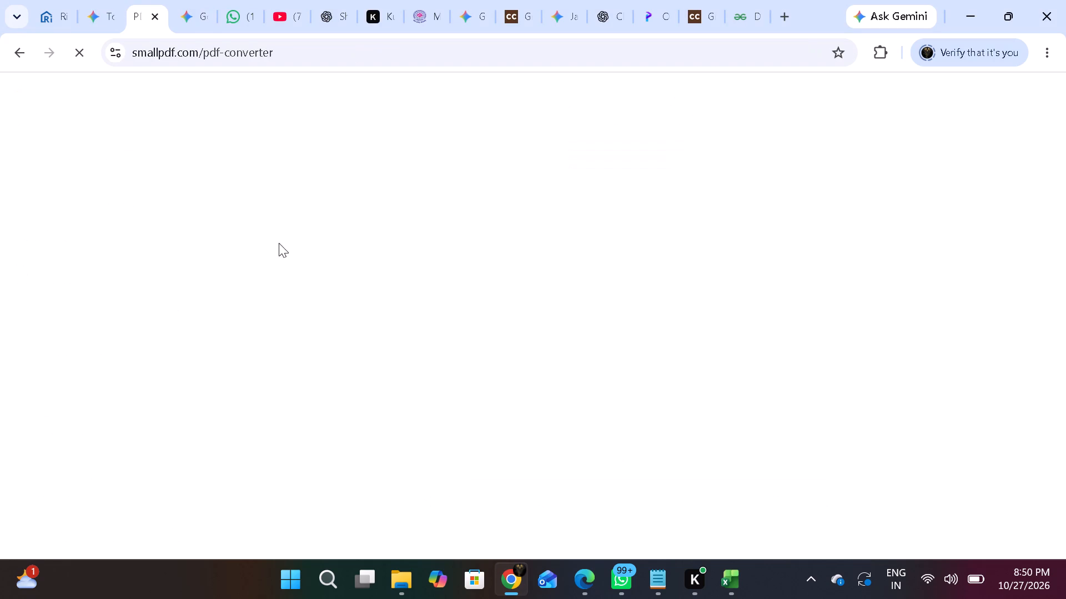
pyautogui.click(464, 352)
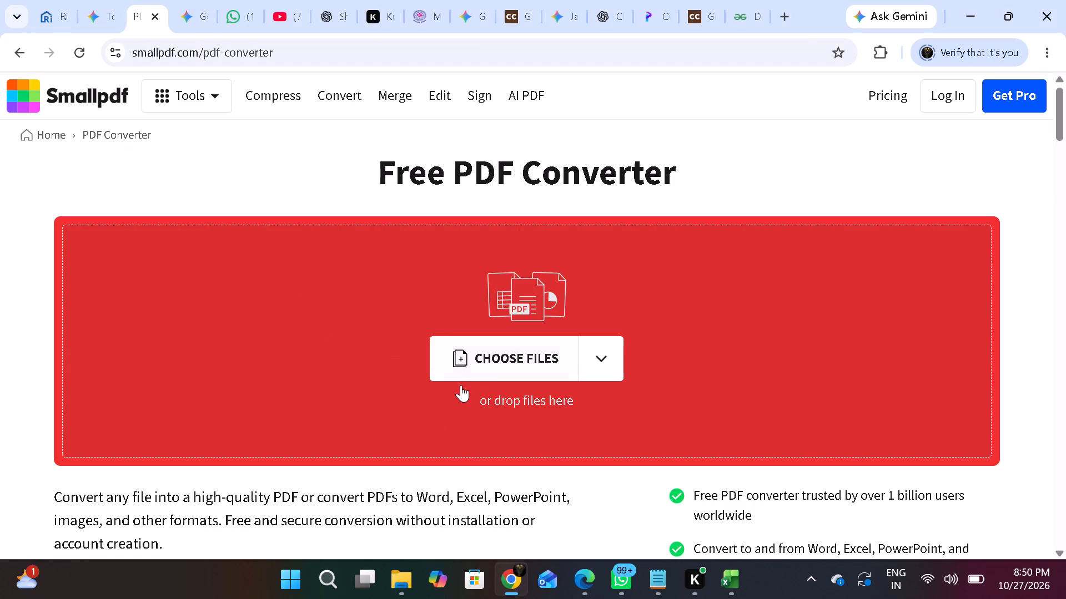
# Choose the "Rita CRM Oct 27,2026 Report" workbook from the Downloads folder as the file to convert.
pyautogui.click(475, 361)
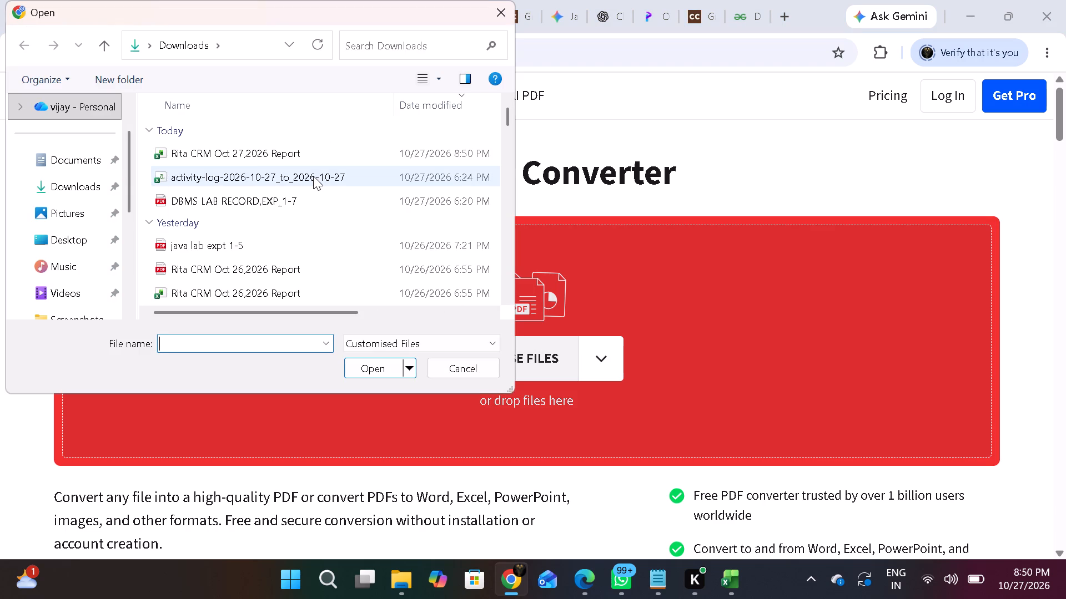
pyautogui.click(336, 160)
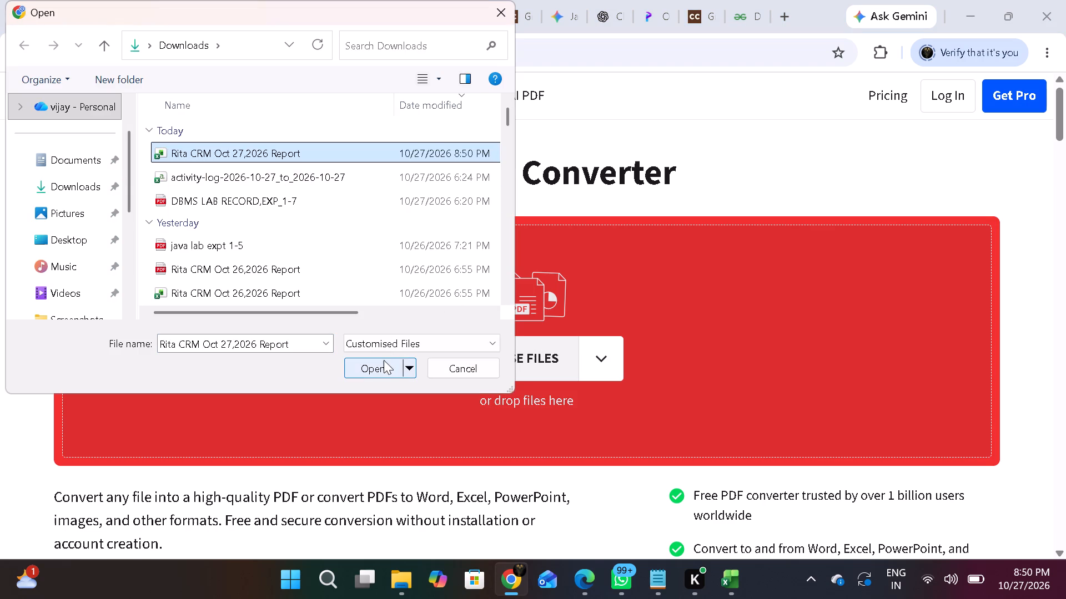